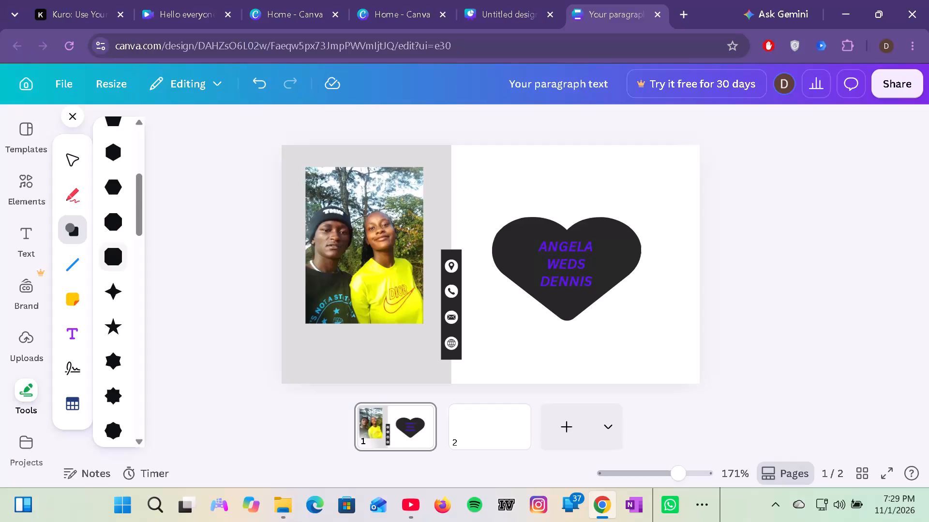
Close the drawing tools and their shapes palette.
click(188, 204)
click(67, 114)
click(170, 153)
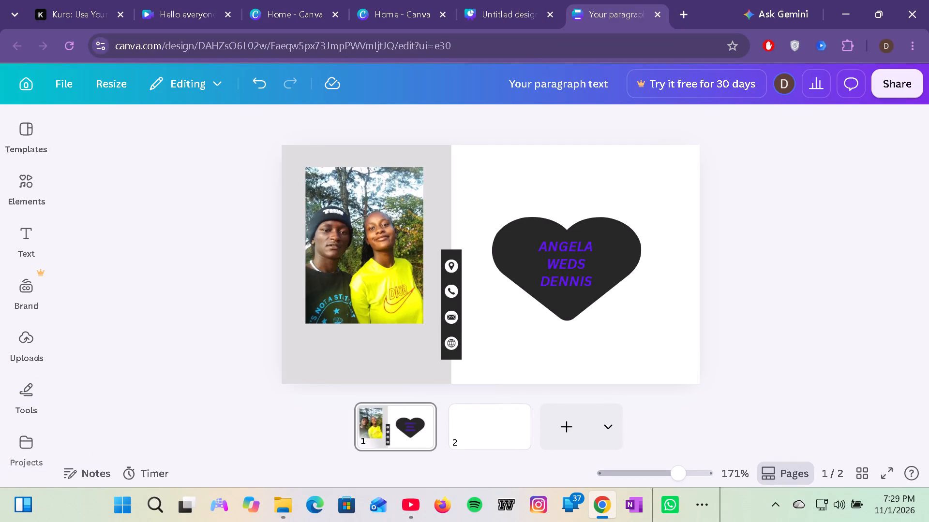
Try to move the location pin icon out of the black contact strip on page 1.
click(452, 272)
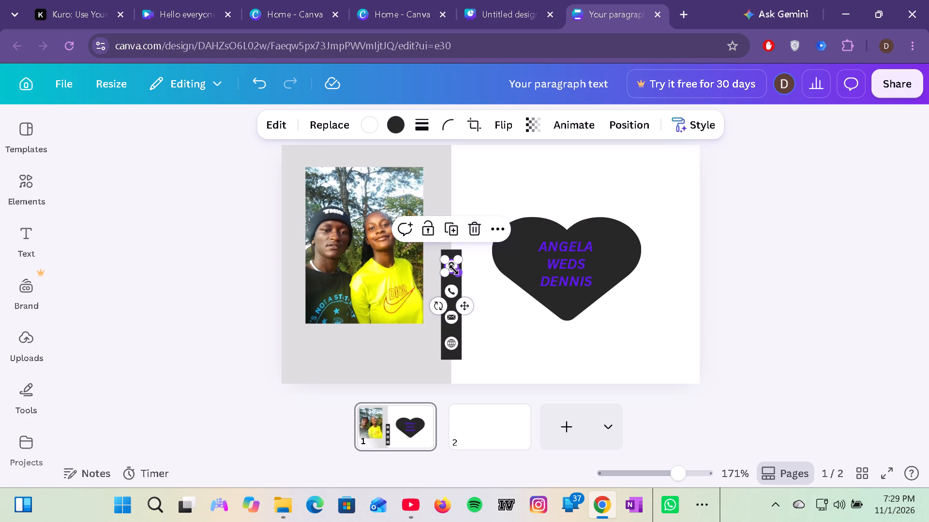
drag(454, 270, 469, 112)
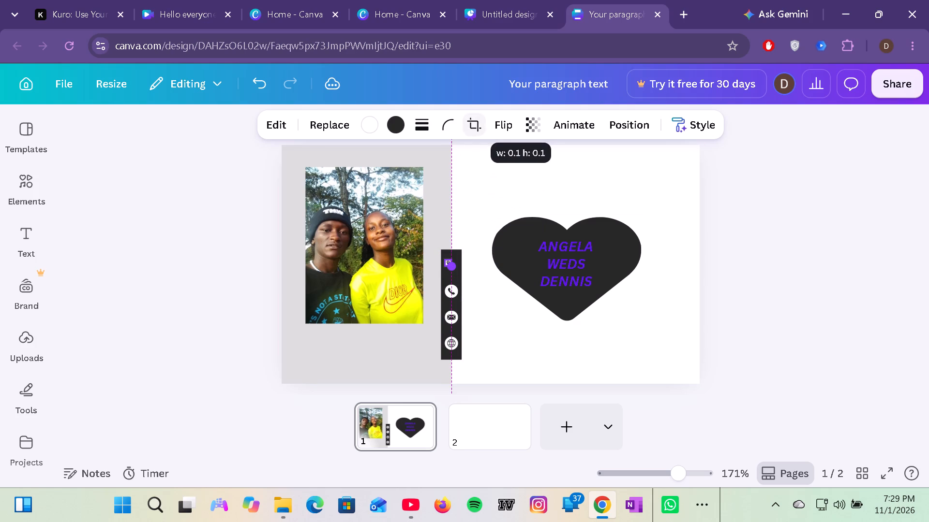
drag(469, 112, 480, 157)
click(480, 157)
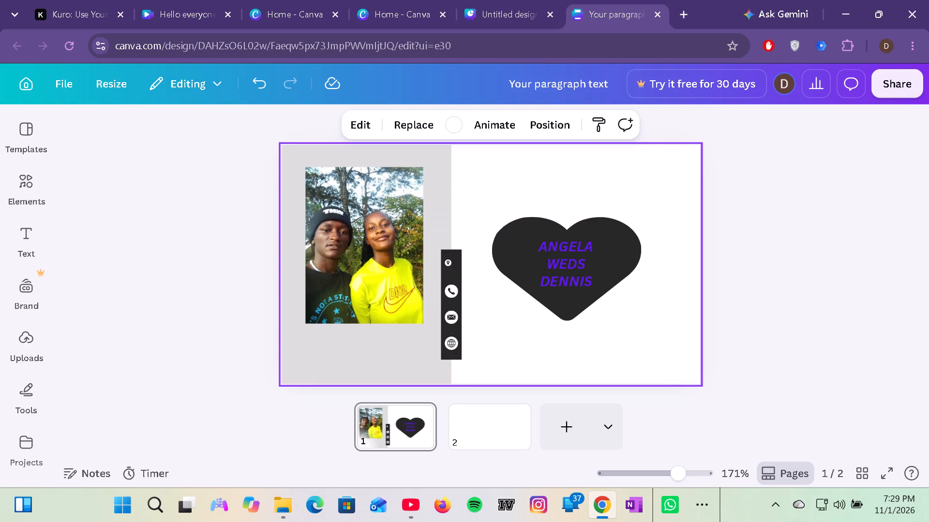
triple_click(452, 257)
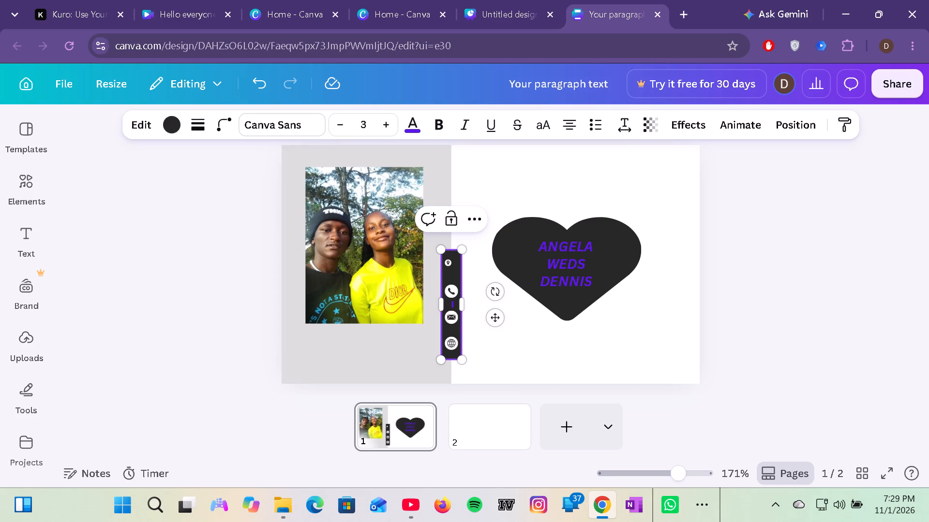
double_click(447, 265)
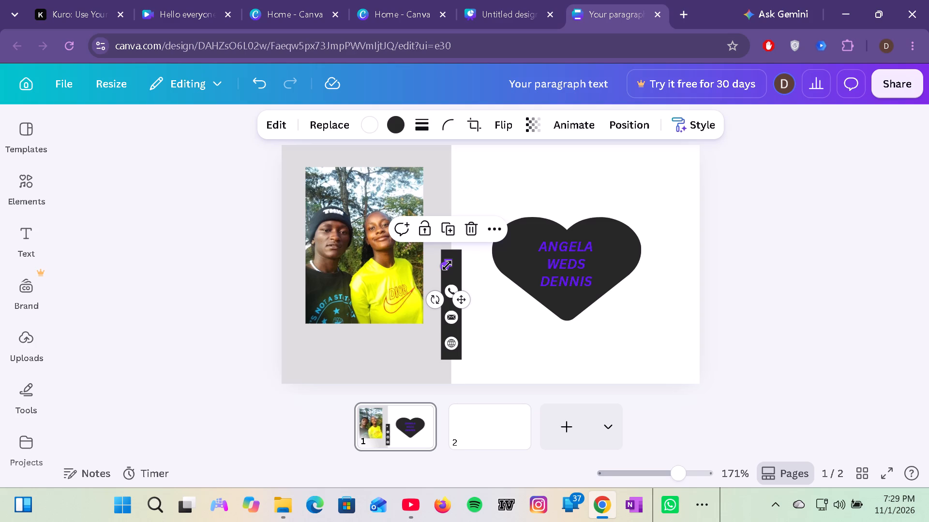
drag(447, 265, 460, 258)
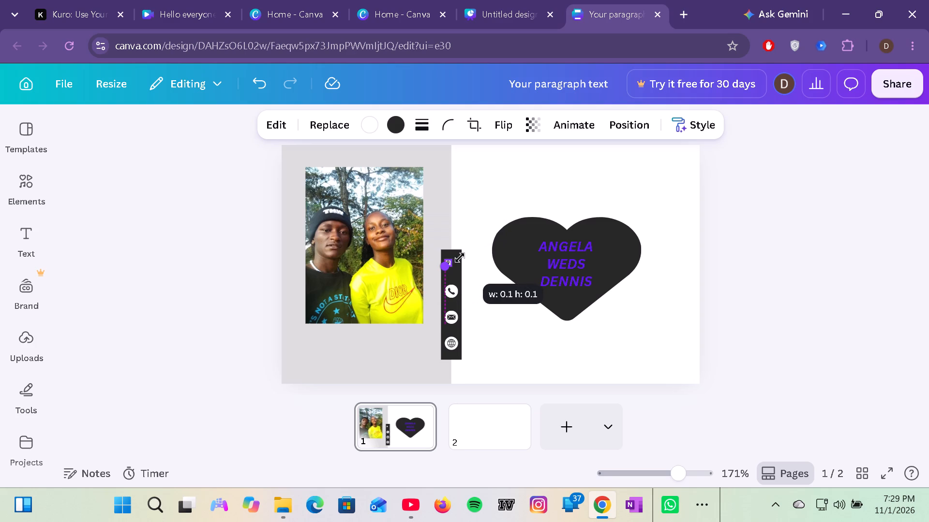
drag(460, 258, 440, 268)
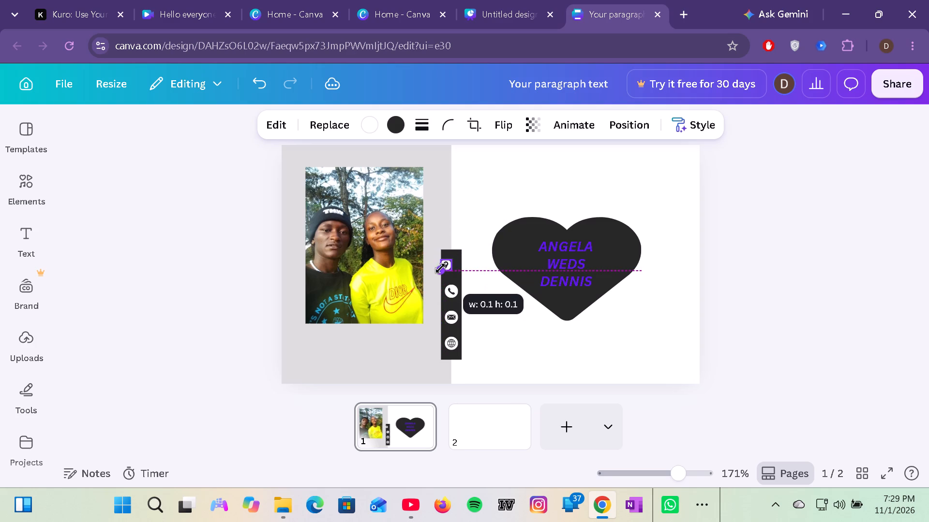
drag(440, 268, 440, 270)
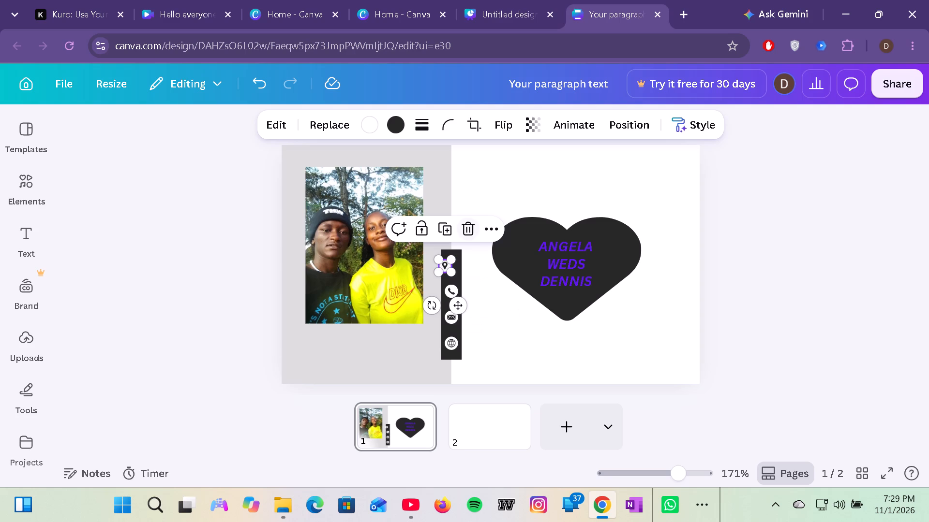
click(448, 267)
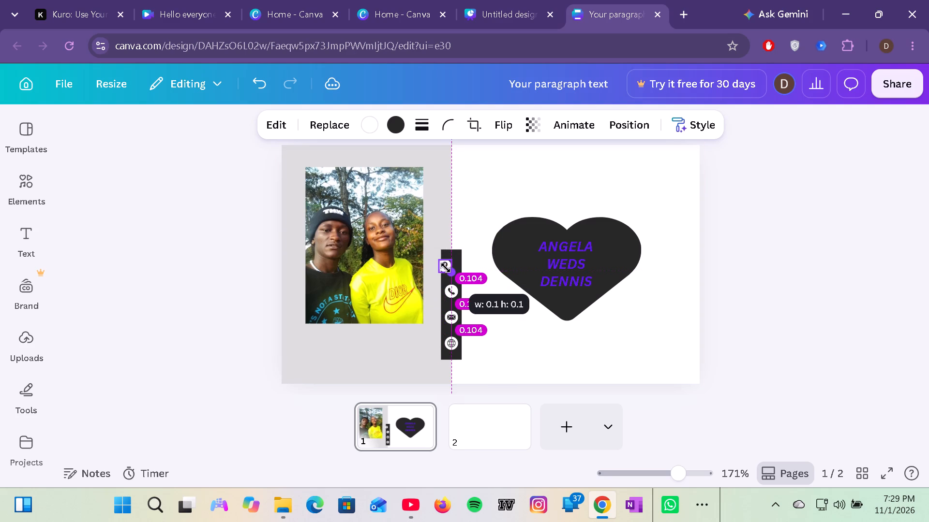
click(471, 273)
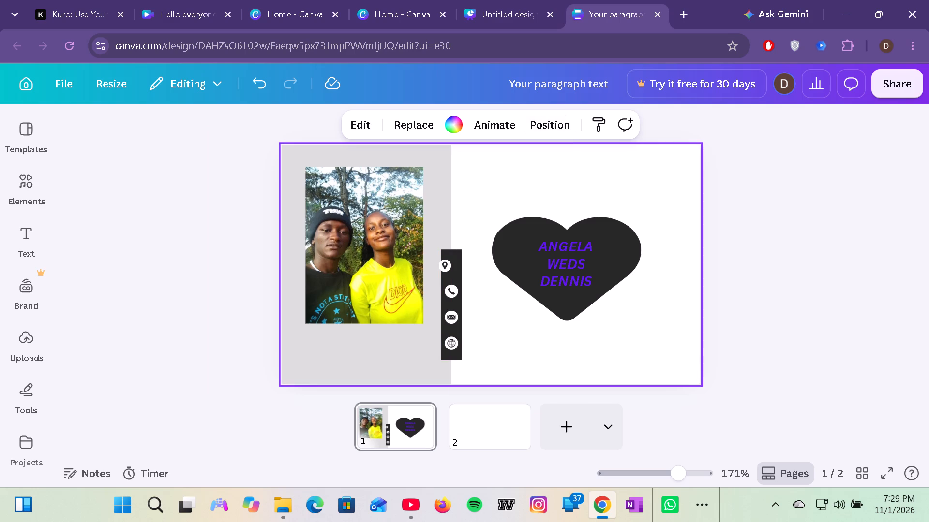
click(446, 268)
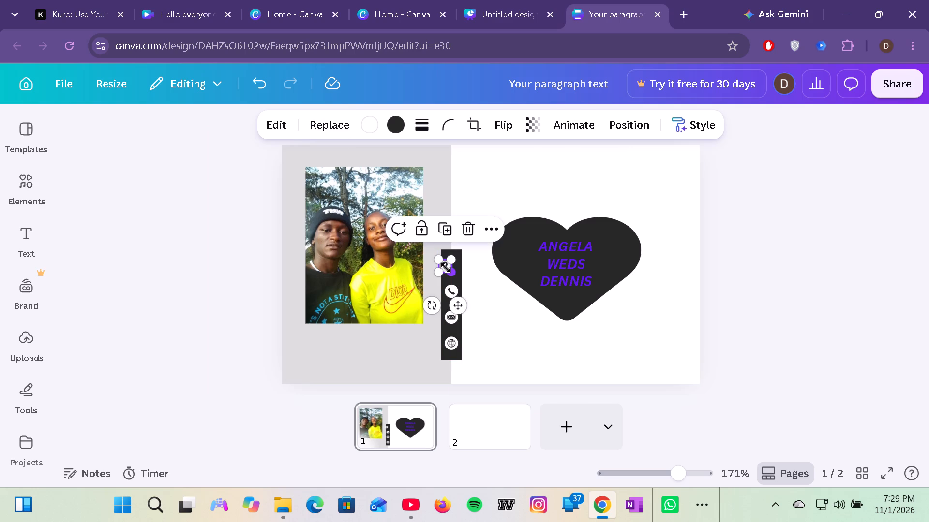
Select the location pin's layer and enlarge the icon well beyond the black strip.
click(617, 122)
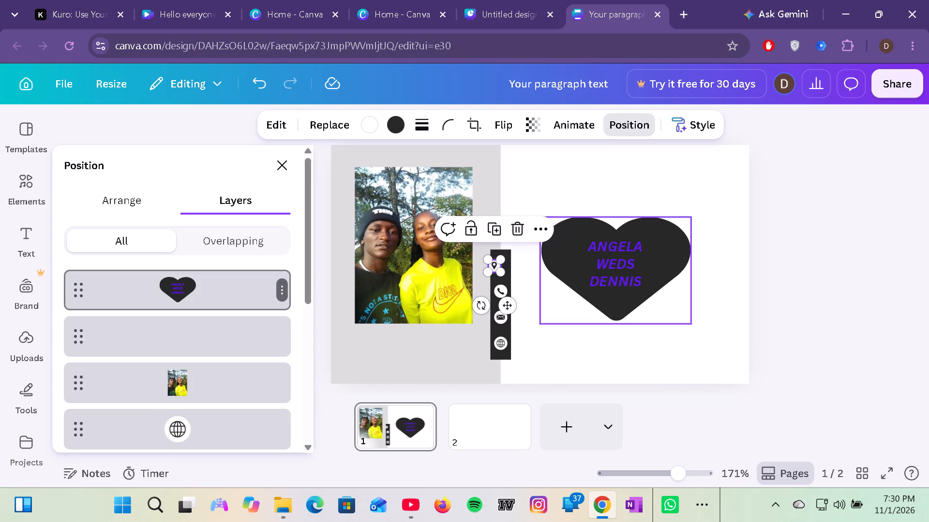
scroll(150, 386, down, 3)
click(166, 288)
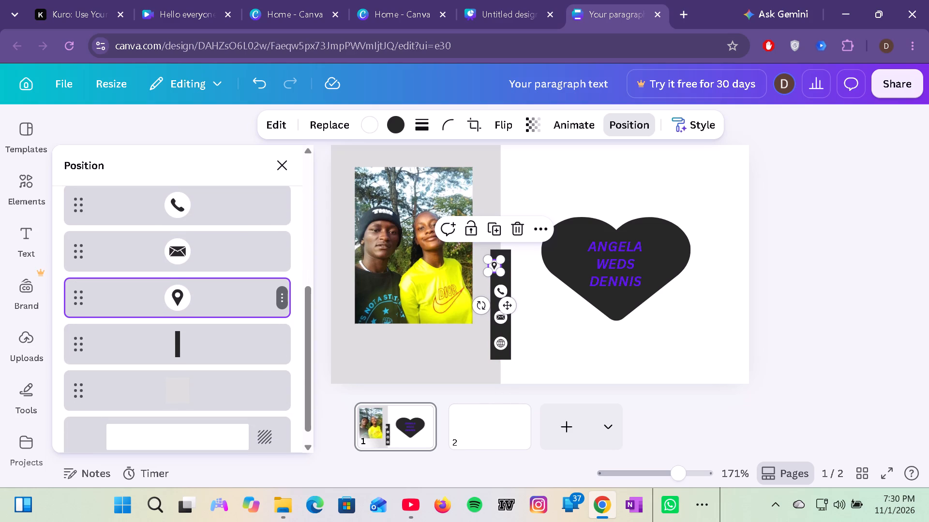
double_click(174, 303)
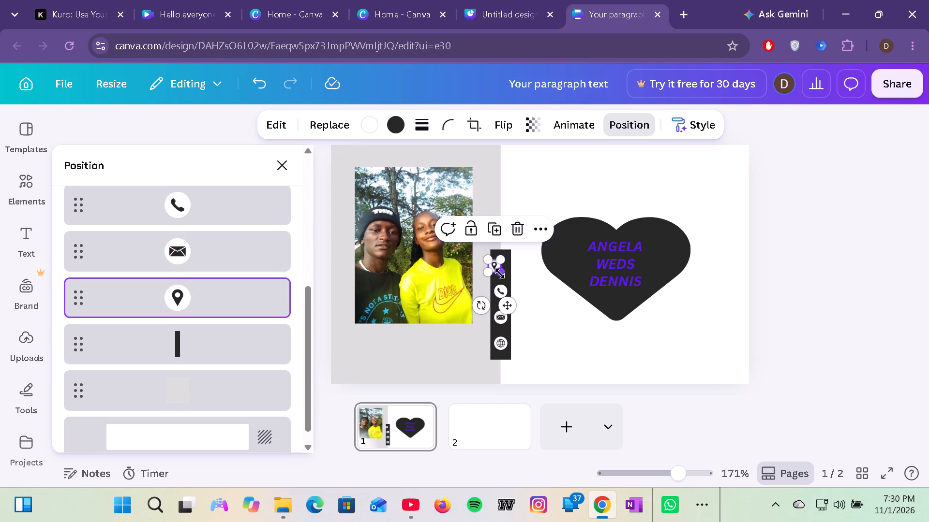
drag(496, 268, 578, 185)
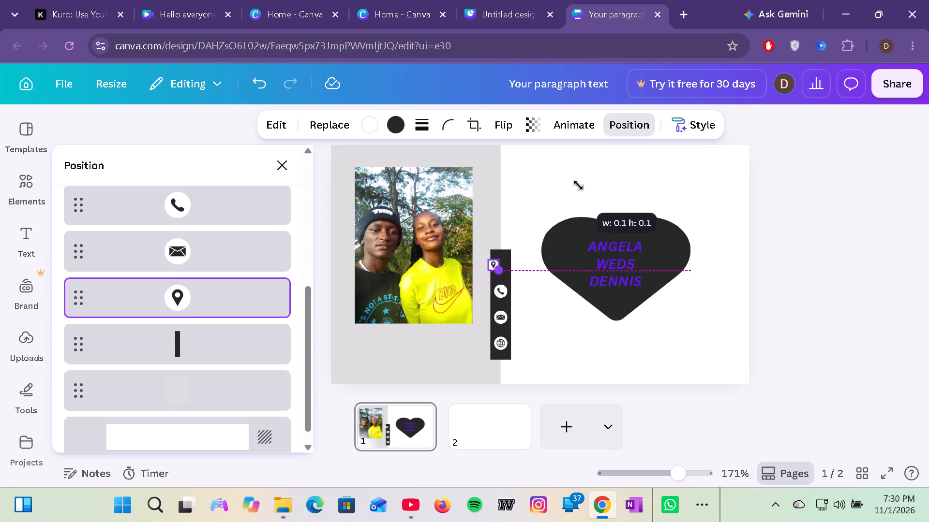
drag(578, 185, 710, 278)
Move the enlarged location pin off the heart to the top of the white area near the gray panel, reducing its size.
drag(546, 319, 614, 247)
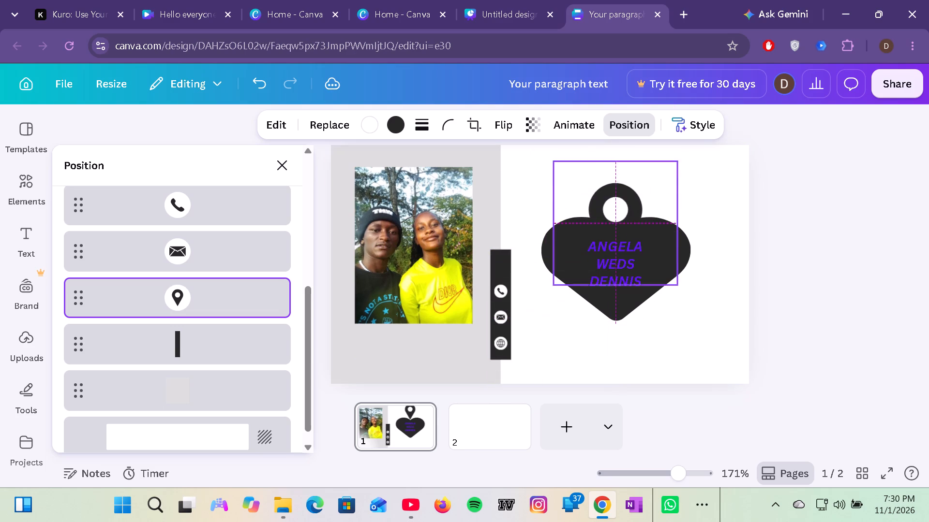
drag(614, 247, 626, 212)
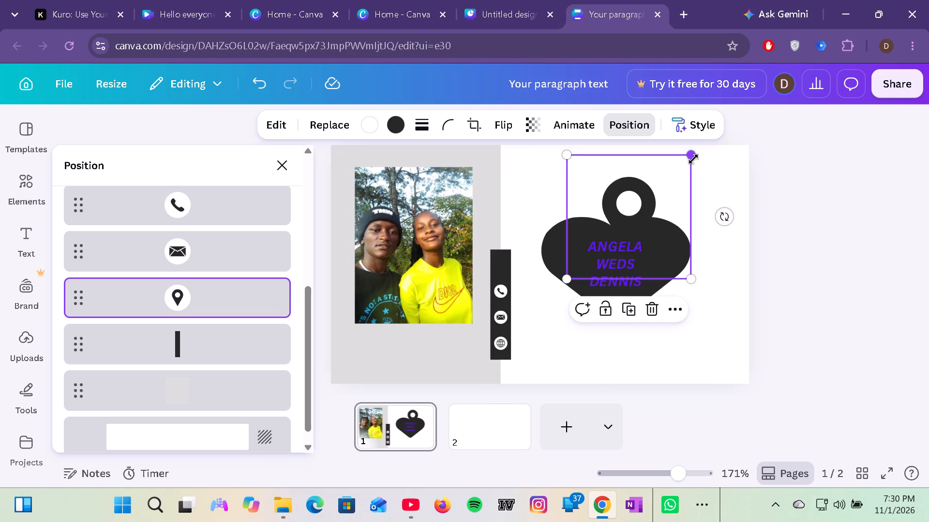
drag(693, 157, 642, 198)
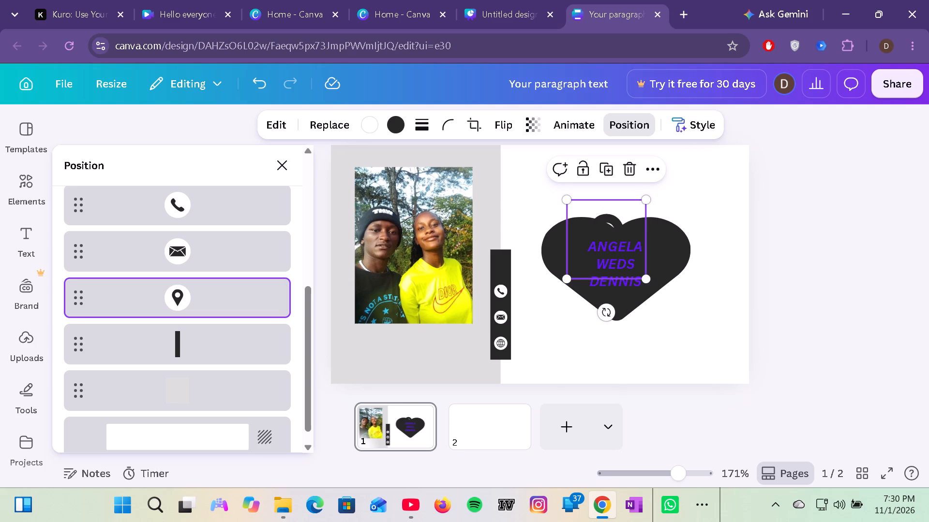
drag(614, 211, 594, 156)
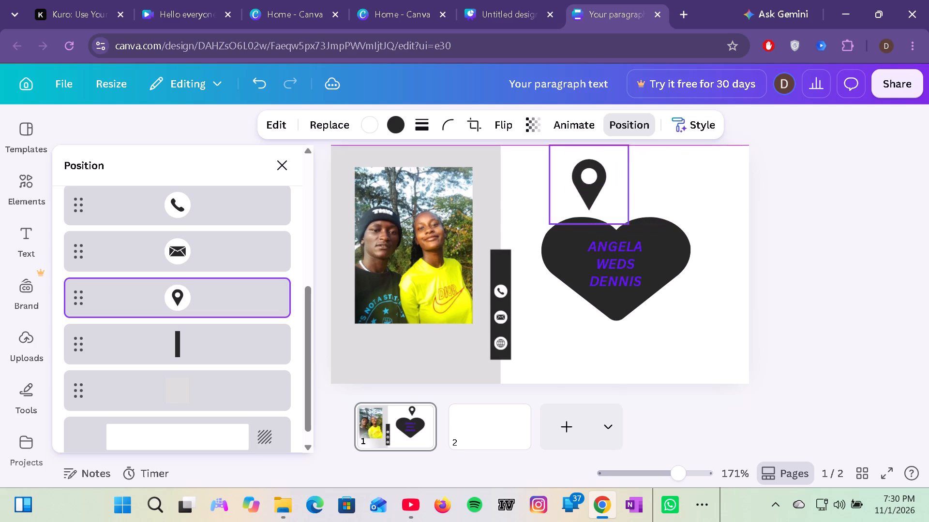
drag(594, 156, 552, 146)
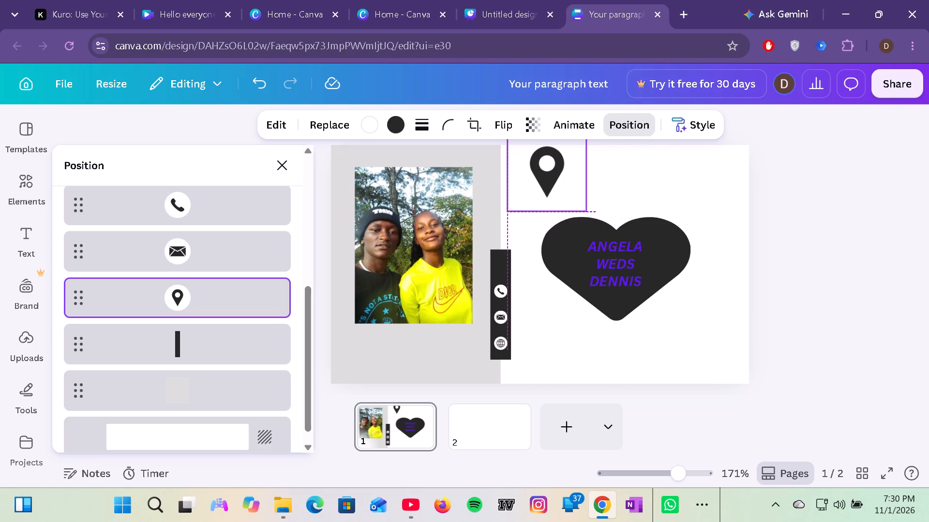
drag(552, 146, 540, 148)
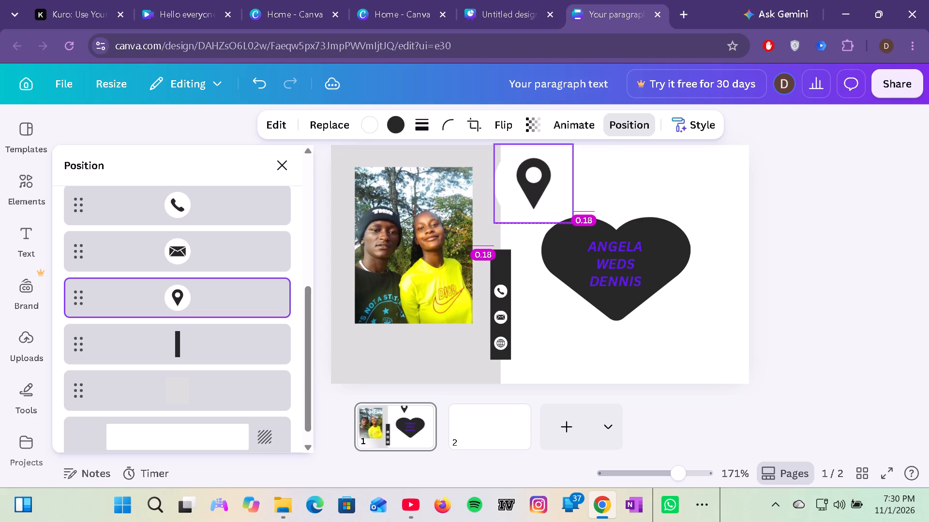
drag(540, 148, 547, 147)
click(547, 147)
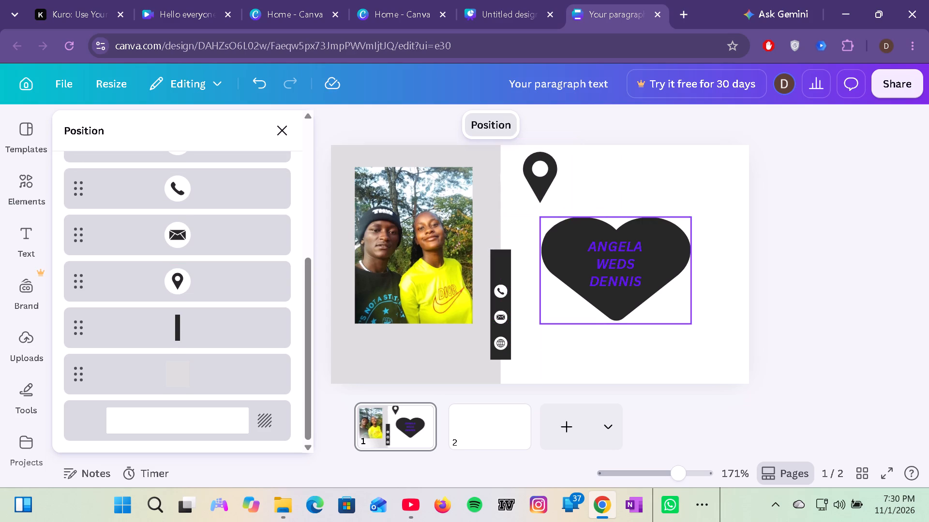
Shrink the location pin to about 0.3 wide and 0.3 high.
click(549, 183)
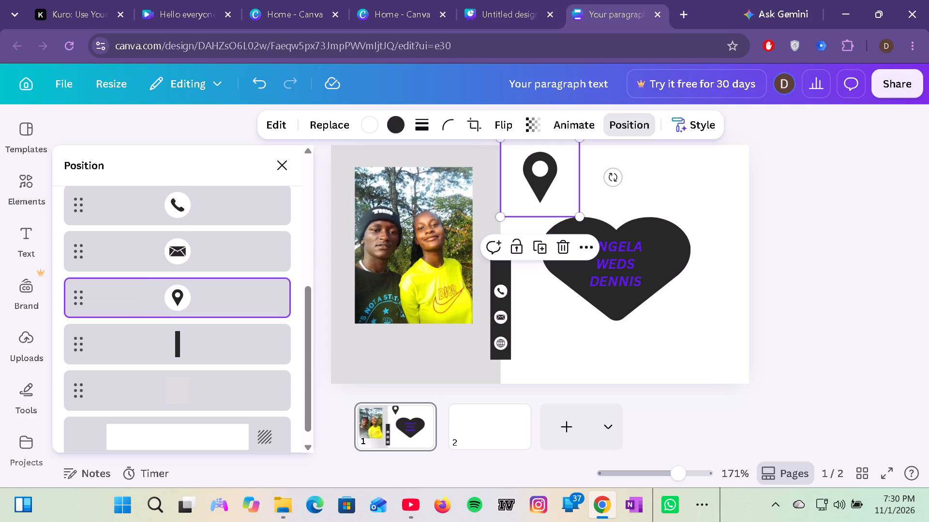
drag(578, 218, 546, 170)
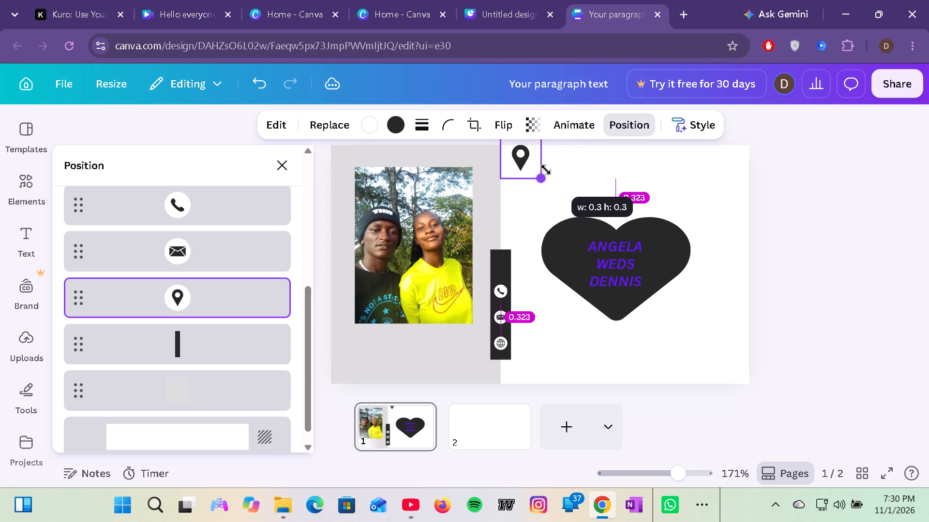
drag(546, 170, 536, 165)
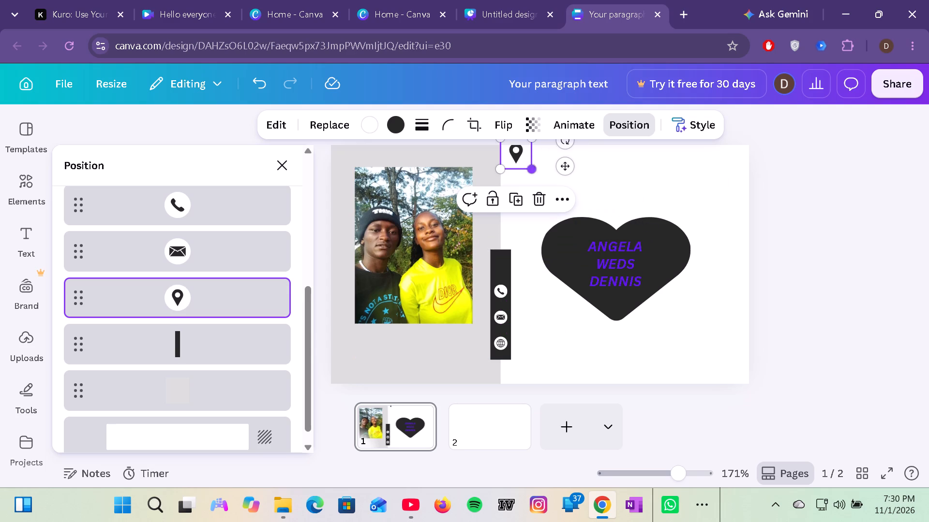
Place the location pin just inside the white area's top edge beside the gray panel, and shrink it slightly further.
click(518, 151)
drag(518, 151, 519, 158)
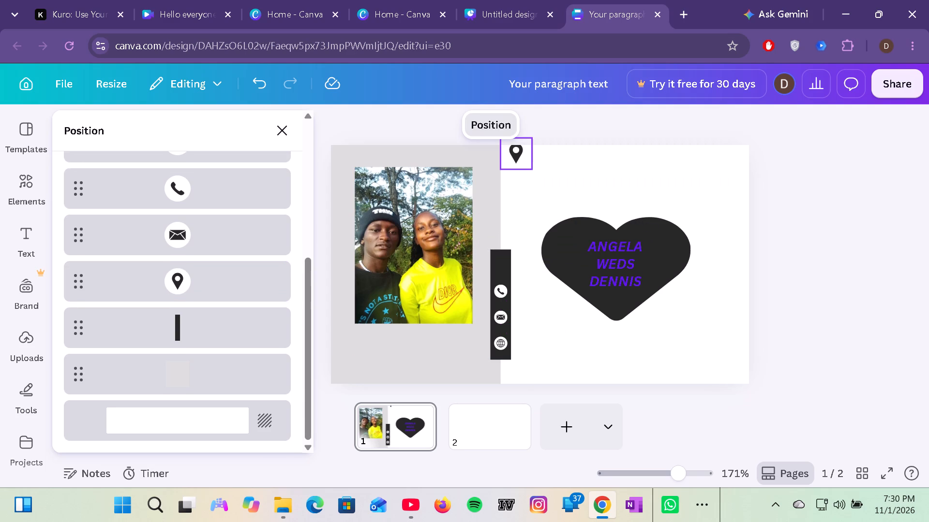
drag(519, 158, 519, 166)
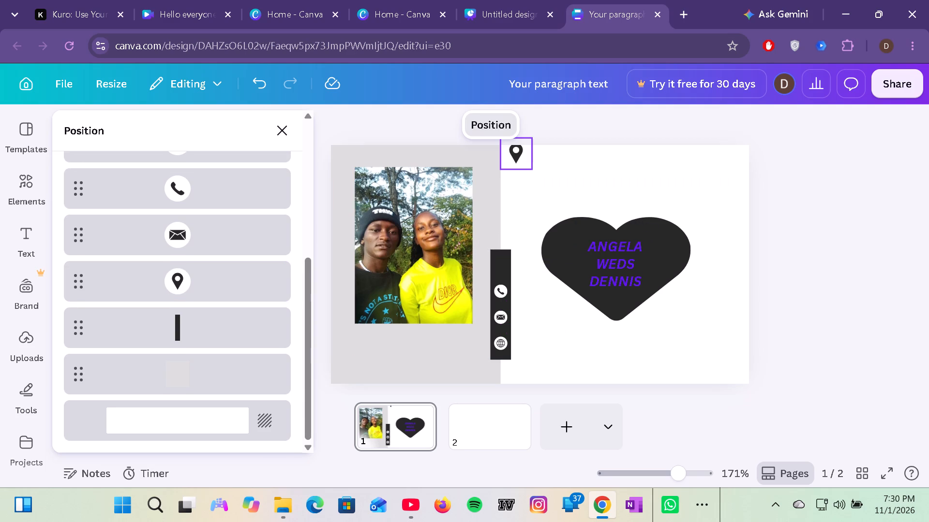
drag(519, 166, 519, 168)
click(519, 168)
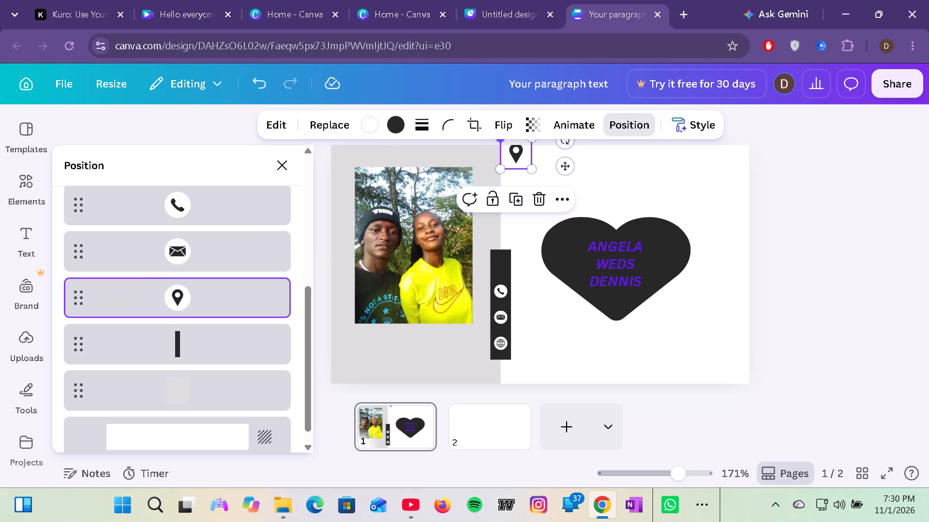
click(519, 153)
drag(511, 151, 520, 170)
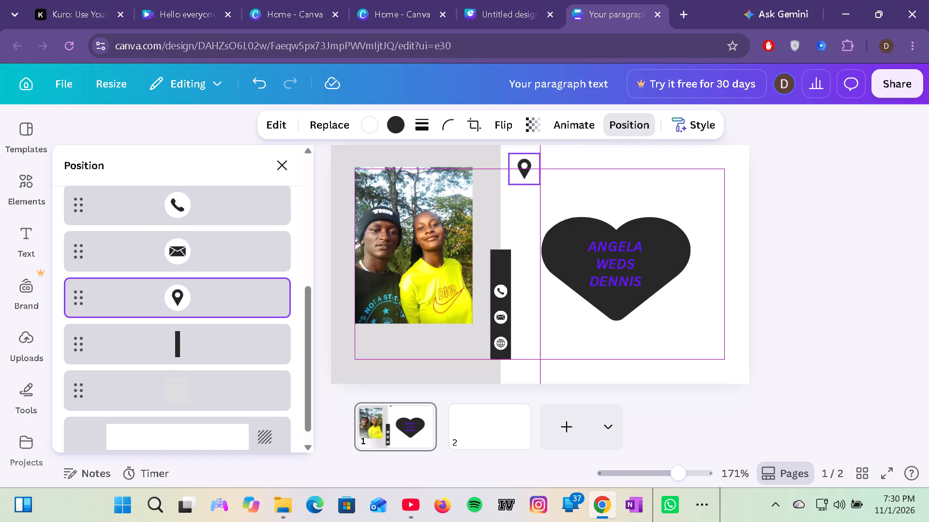
drag(520, 170, 513, 174)
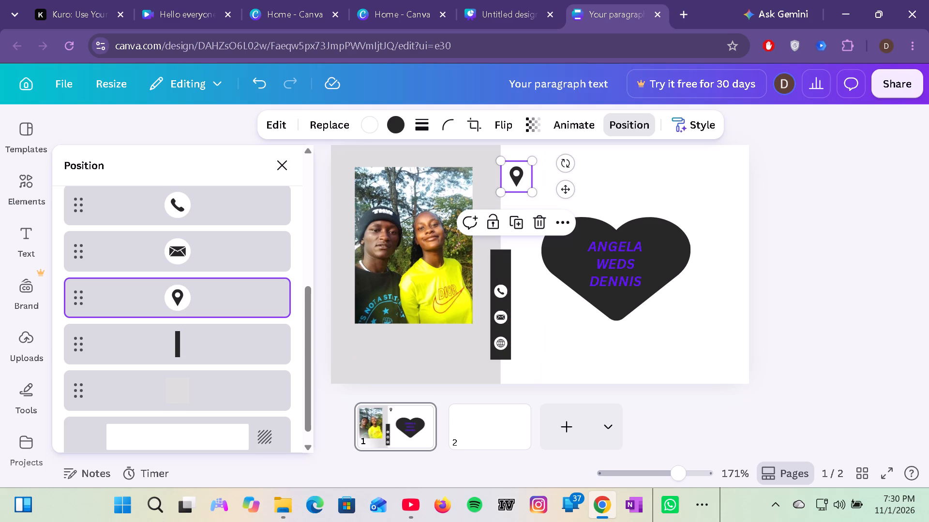
drag(514, 172, 511, 154)
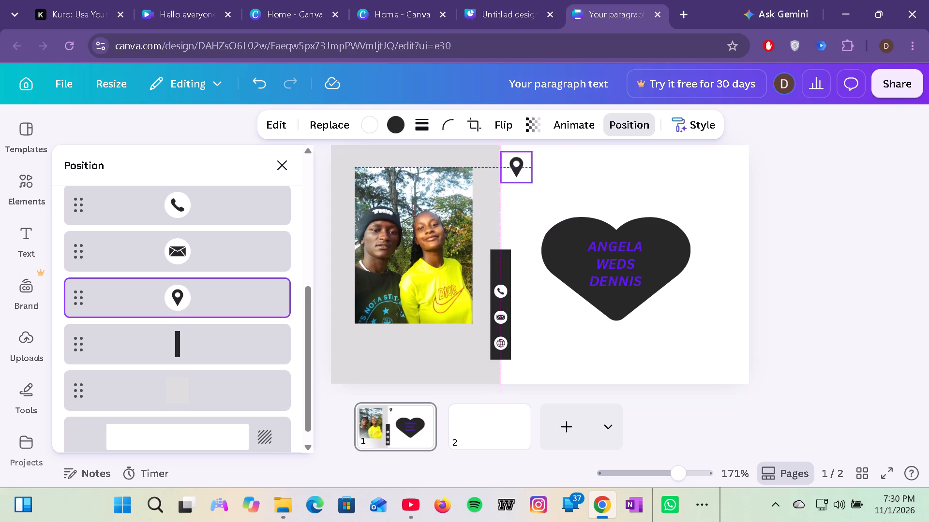
drag(511, 154, 519, 154)
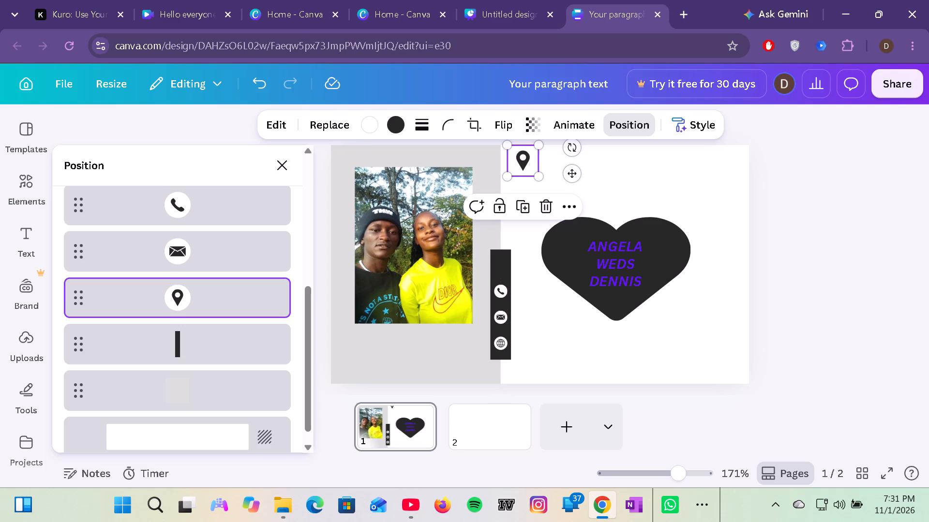
drag(535, 175, 522, 168)
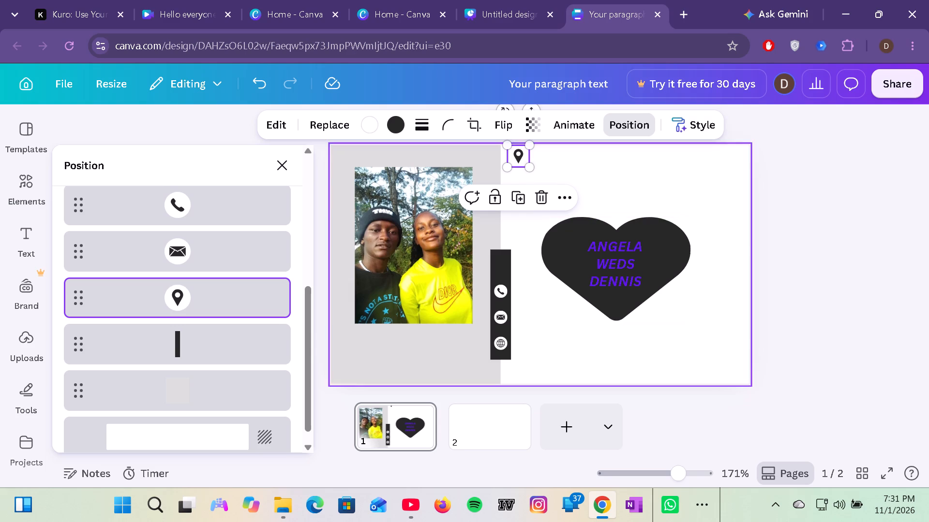
Move the phone icon from the black strip to the white area, directly beneath the location pin.
click(500, 289)
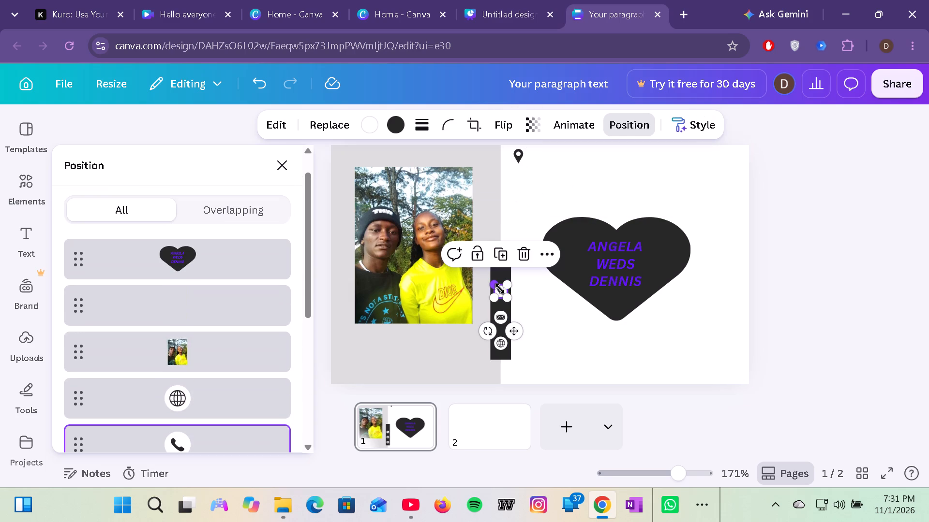
click(547, 258)
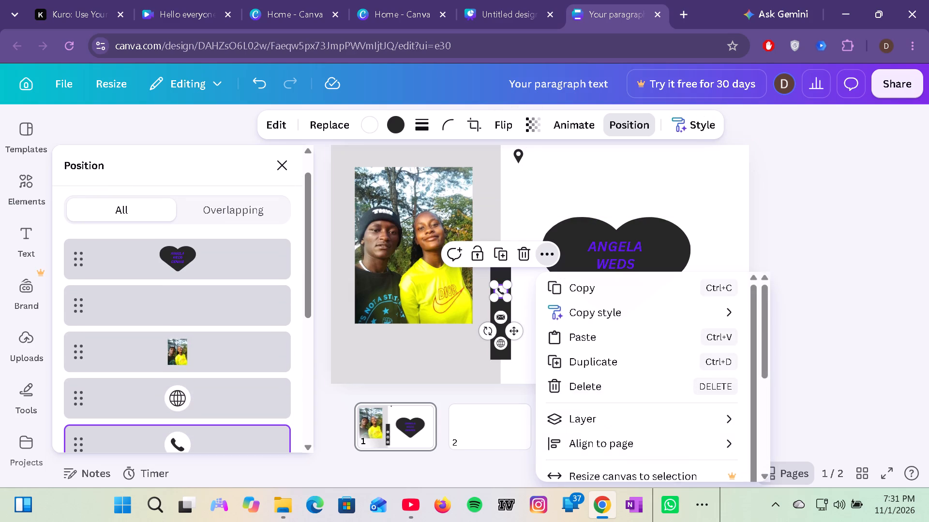
click(532, 290)
drag(502, 289, 524, 248)
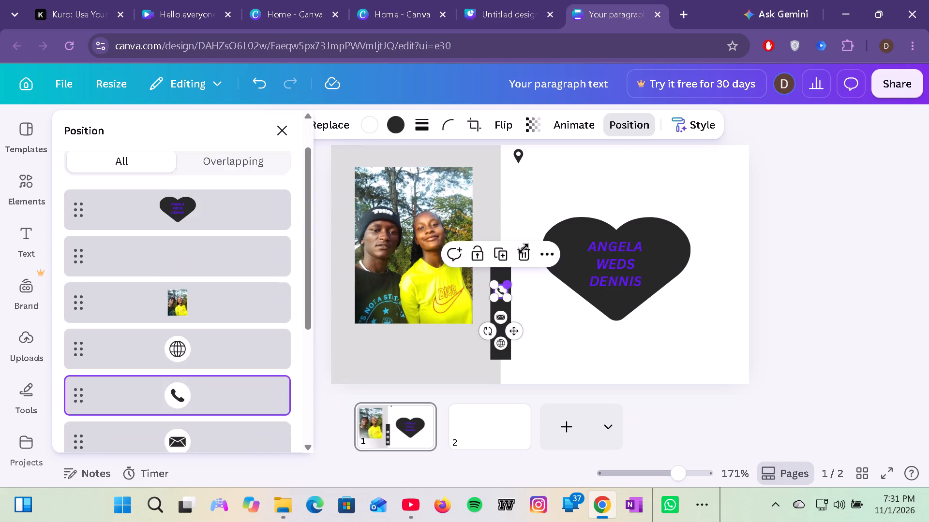
drag(524, 248, 523, 182)
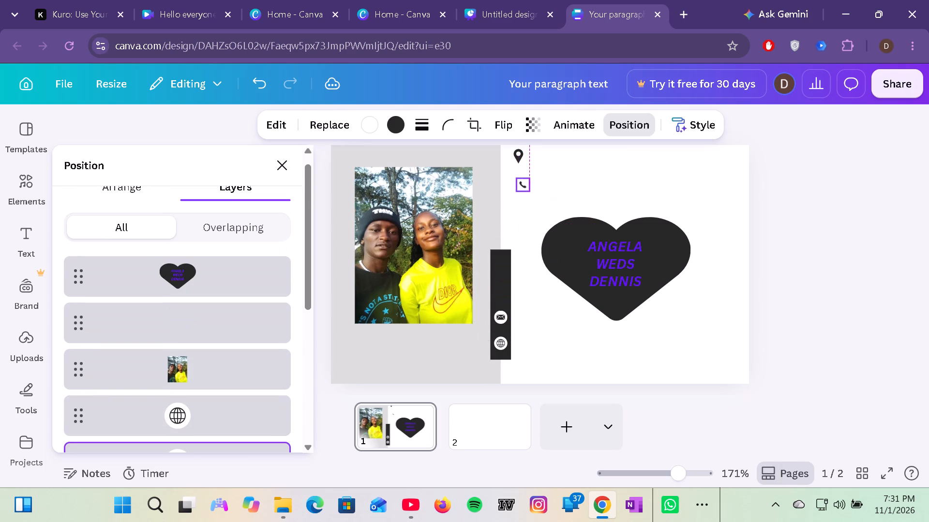
drag(523, 182, 520, 179)
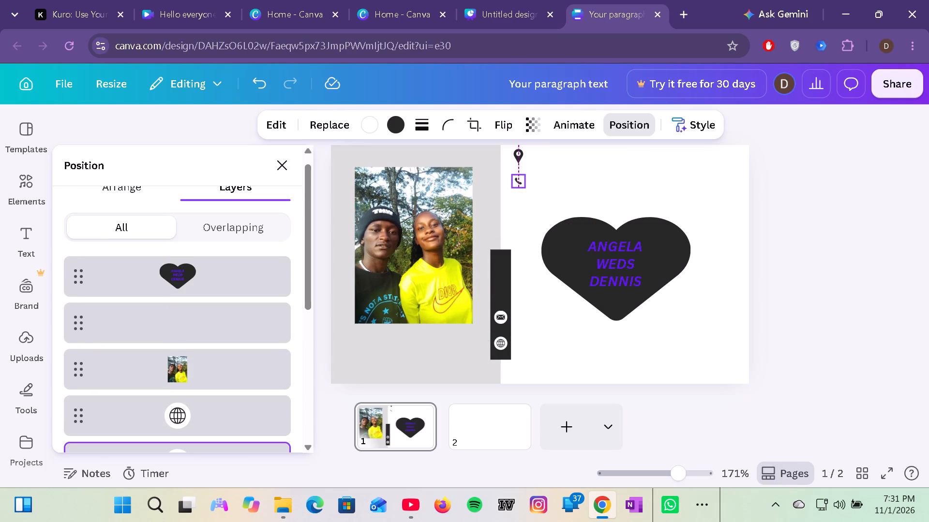
drag(520, 179, 522, 183)
click(522, 183)
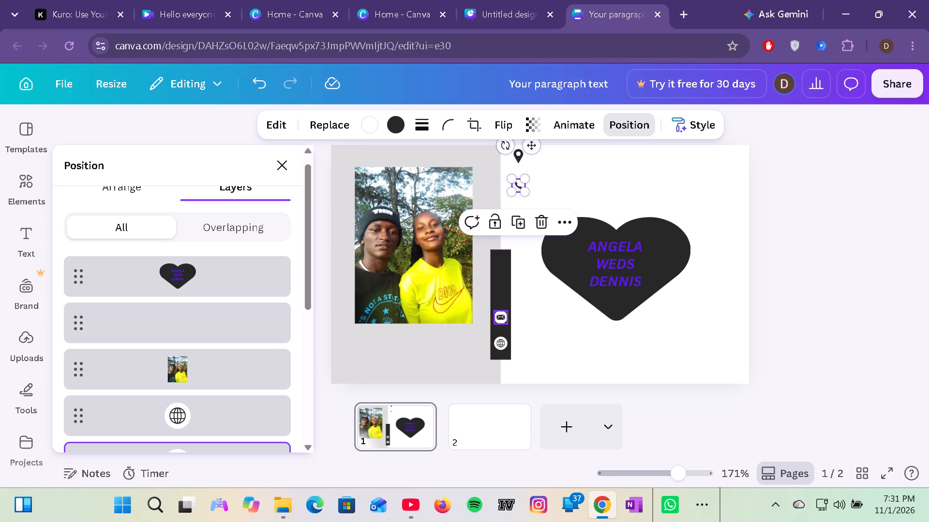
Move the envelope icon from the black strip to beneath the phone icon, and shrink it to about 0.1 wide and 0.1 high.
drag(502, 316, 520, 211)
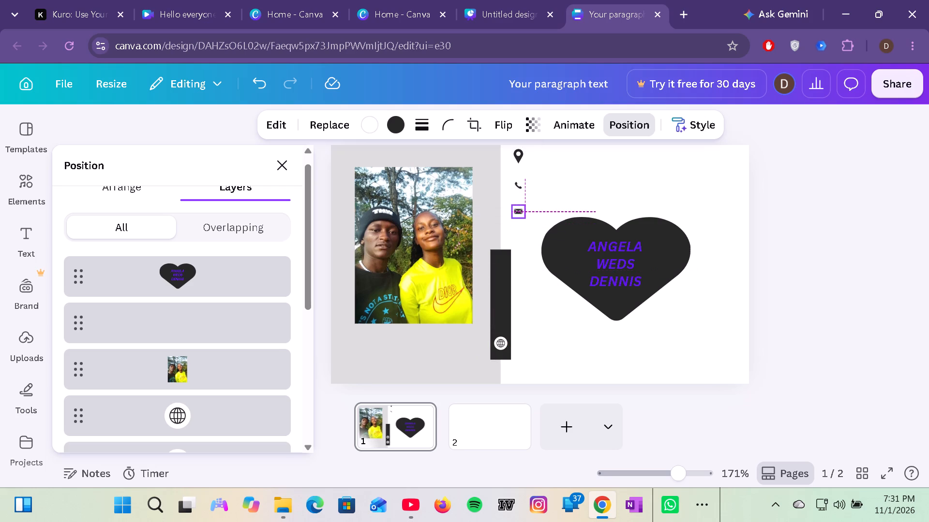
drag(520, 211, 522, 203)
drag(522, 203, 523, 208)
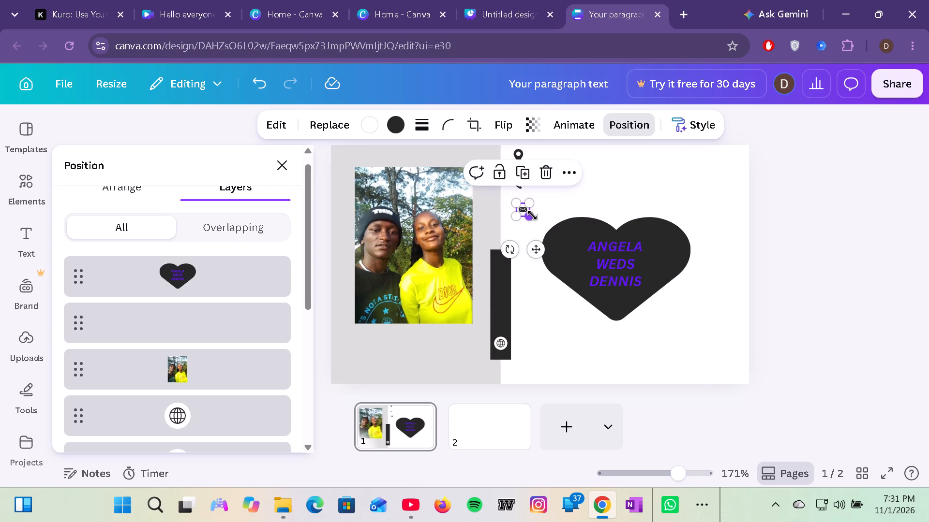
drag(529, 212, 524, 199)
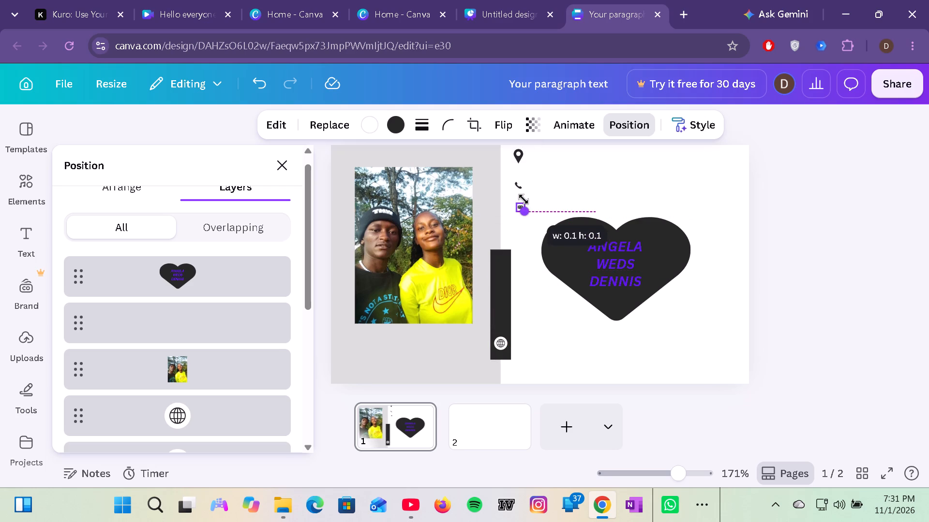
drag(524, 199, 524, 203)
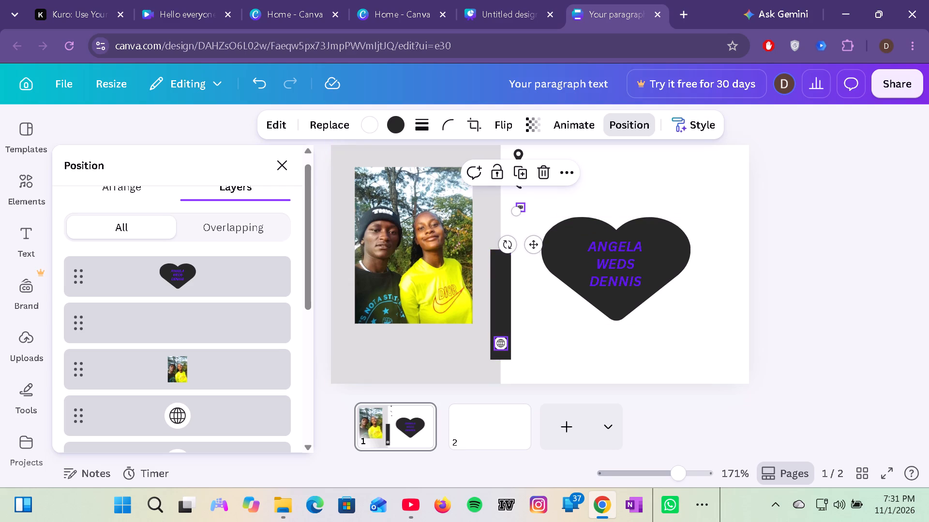
Move the globe icon from the black strip to the top of the white area, above the heart and level with the location pin.
drag(501, 342, 617, 222)
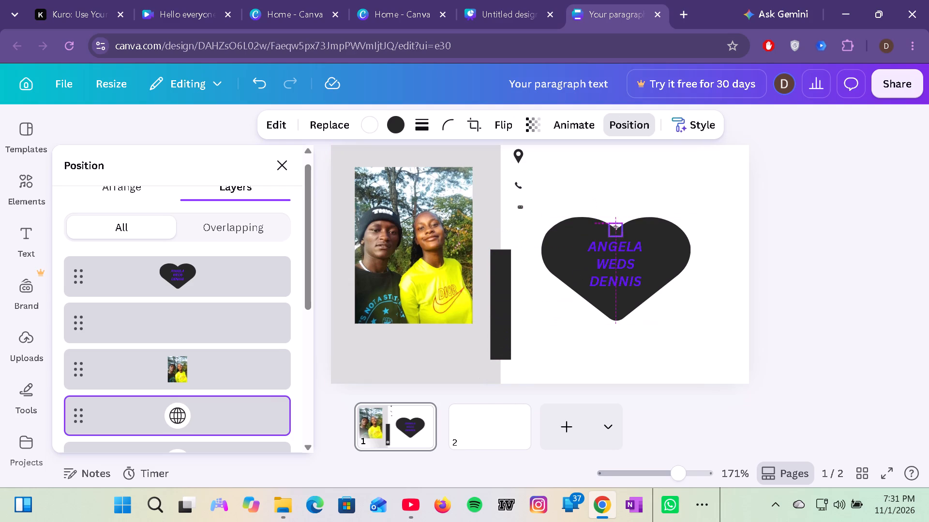
drag(617, 222, 701, 179)
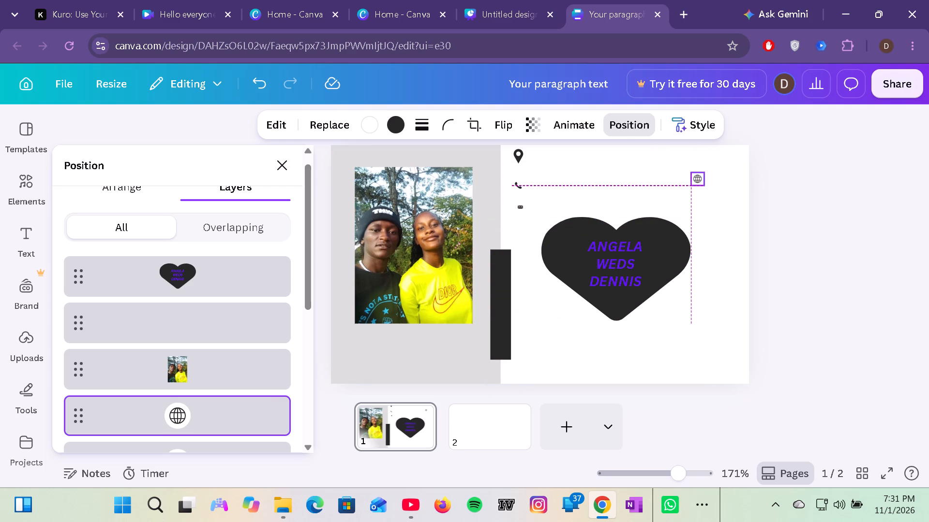
drag(701, 179, 631, 155)
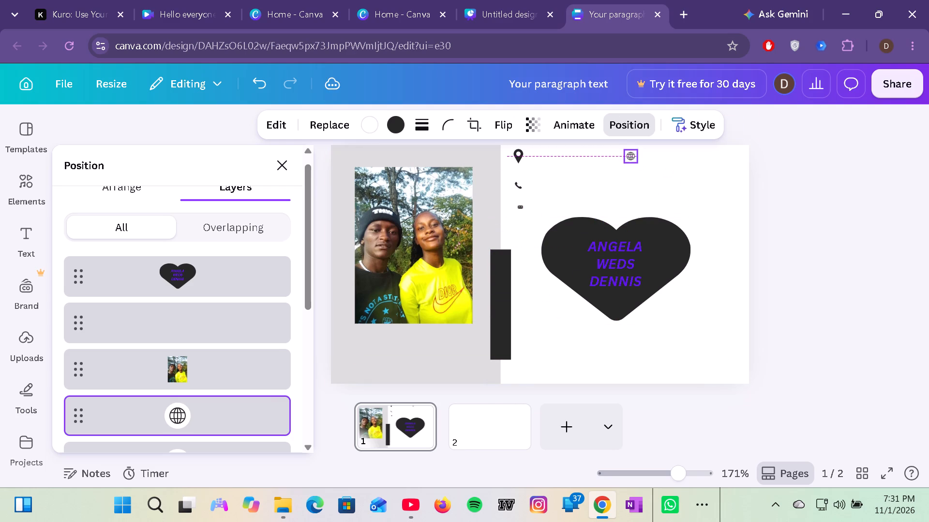
Enlarge the envelope icon and place it directly beneath the globe icon above the heart.
click(518, 206)
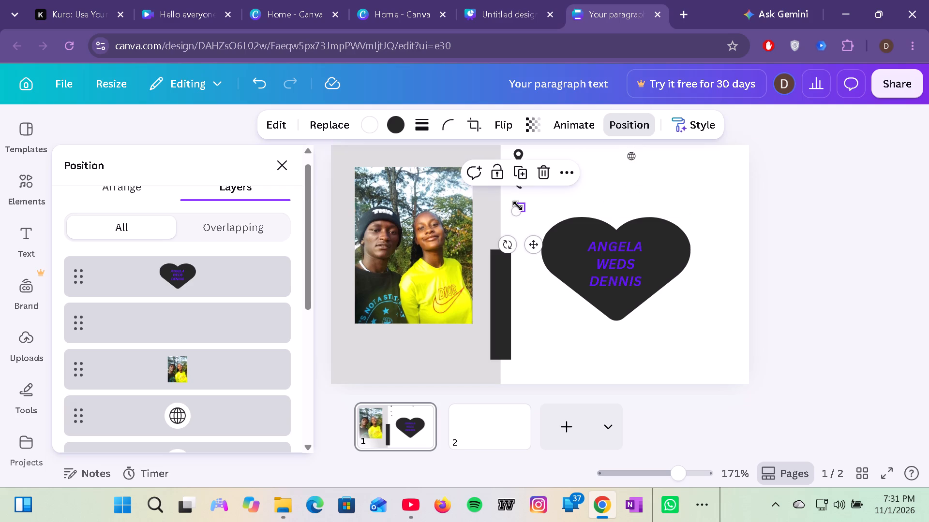
Enlarge the small envelope icon beneath the phone icon and move it between the globe icon and the heart, directly under the globe.
drag(518, 206, 552, 210)
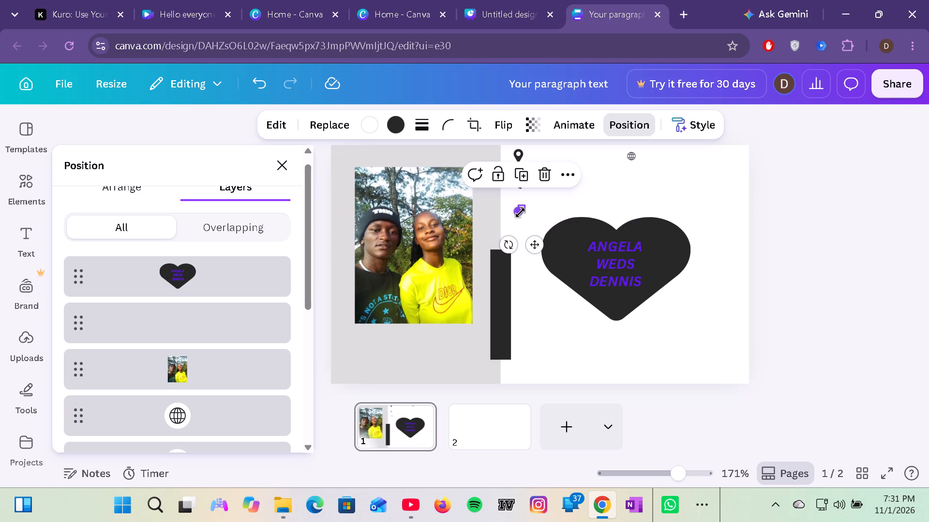
drag(520, 213, 522, 243)
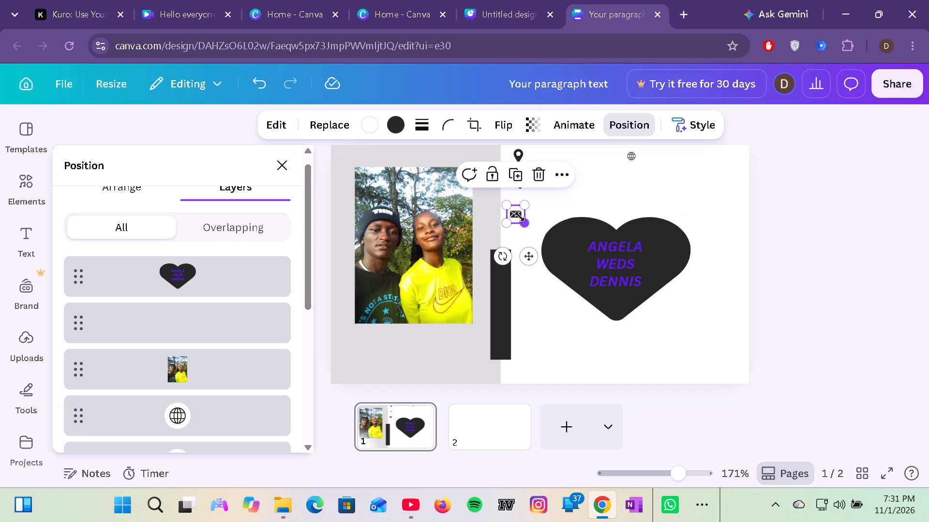
drag(520, 217, 578, 221)
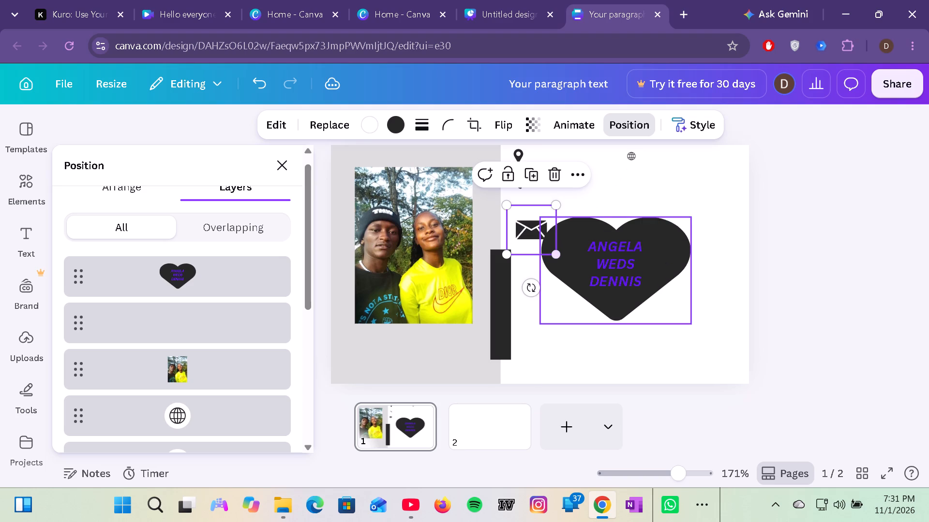
drag(524, 227, 629, 179)
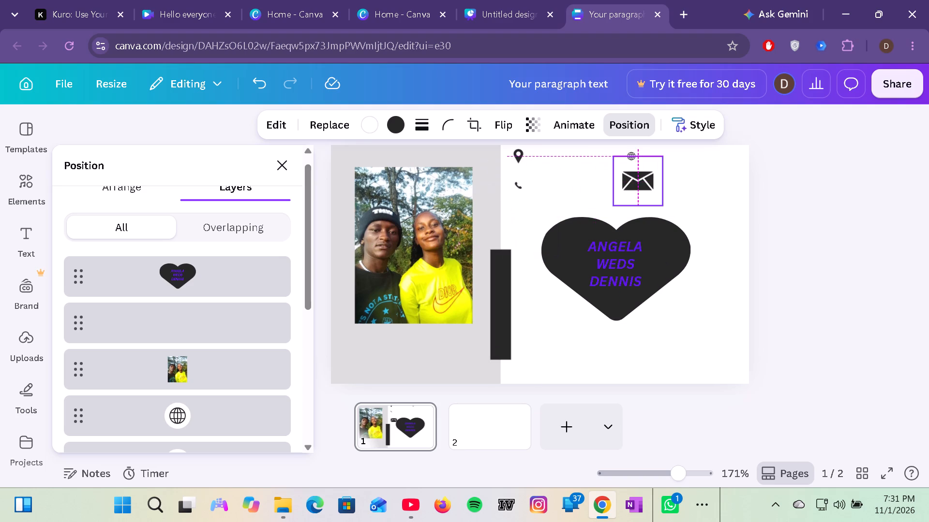
drag(629, 179, 626, 188)
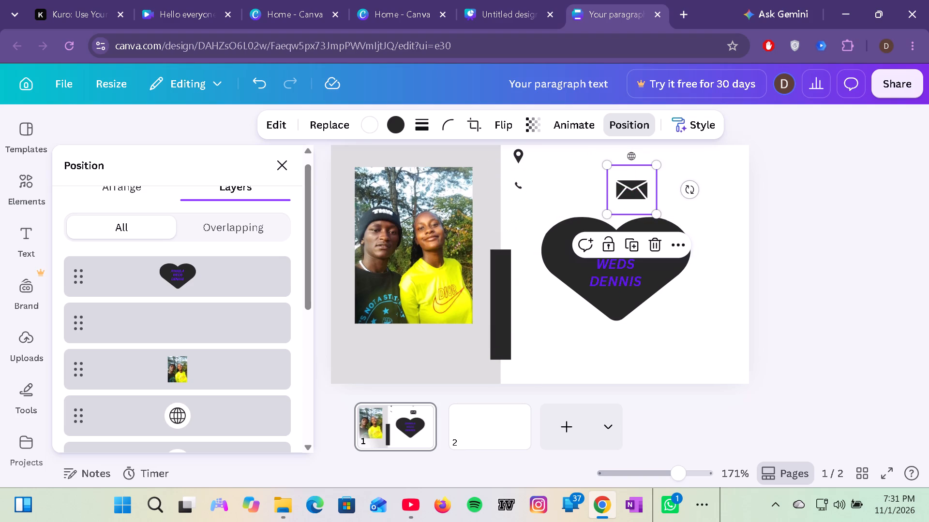
drag(652, 210, 632, 189)
drag(620, 177, 638, 185)
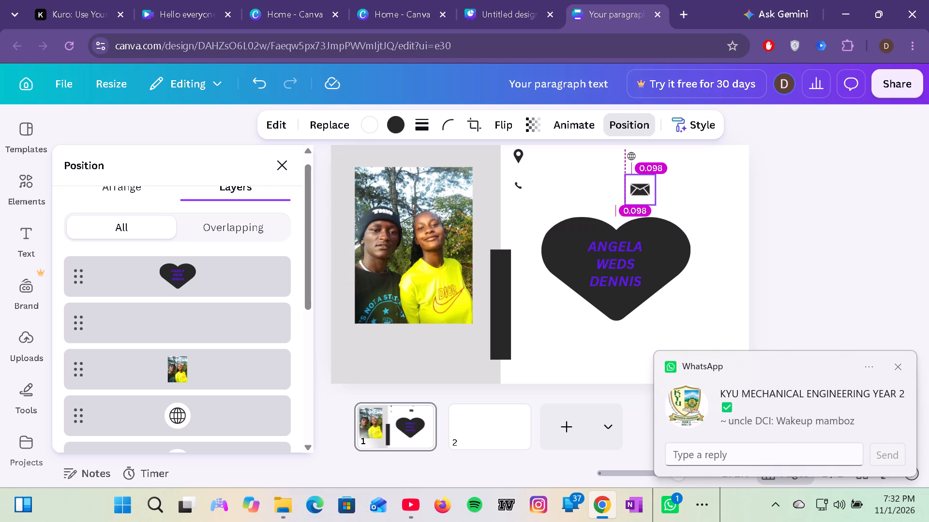
drag(638, 185, 627, 183)
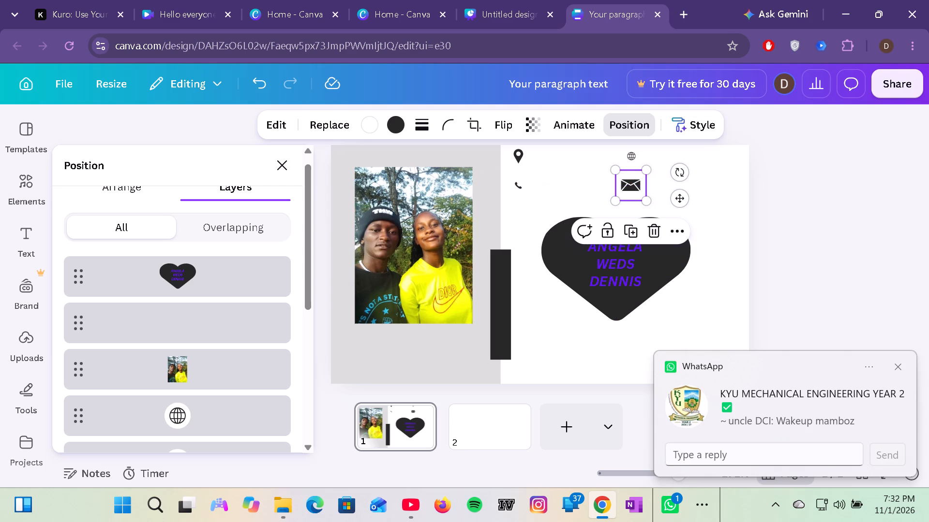
Enlarge the globe icon above the envelope to about 0.2 wide and 0.2 high.
click(635, 157)
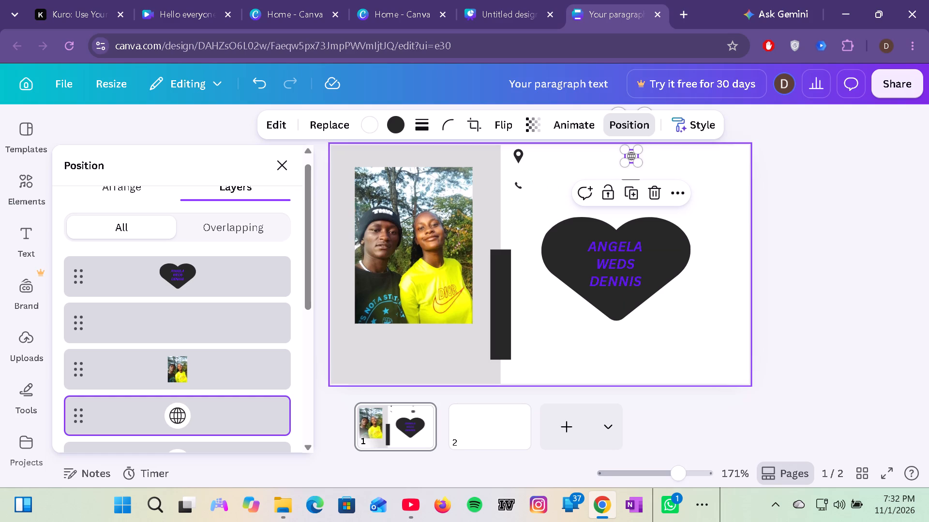
drag(641, 163, 652, 169)
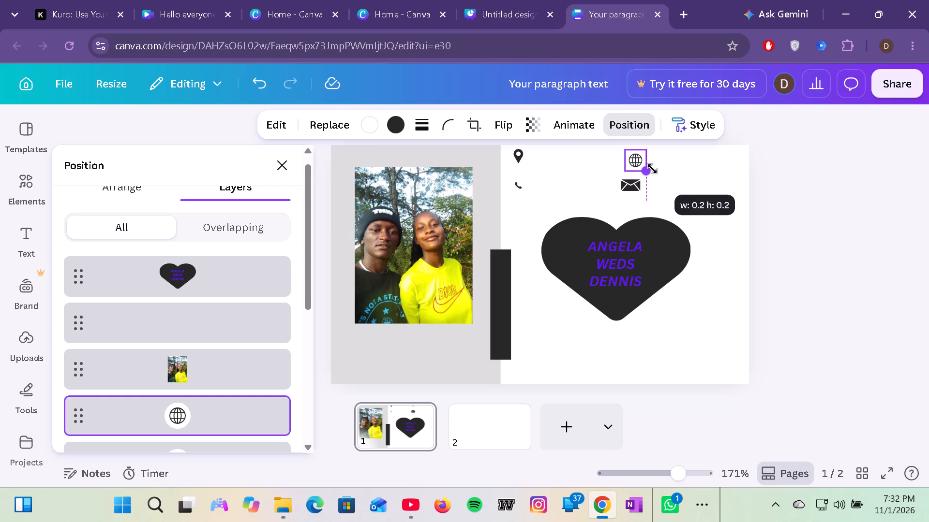
drag(652, 169, 653, 169)
Shift the envelope icon slightly so it is centred beneath the enlarged globe icon.
click(631, 181)
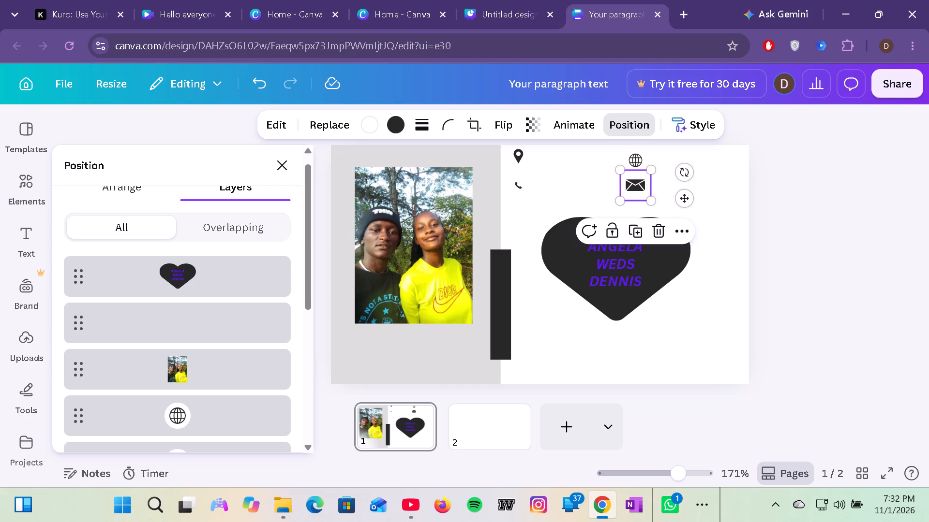
click(584, 161)
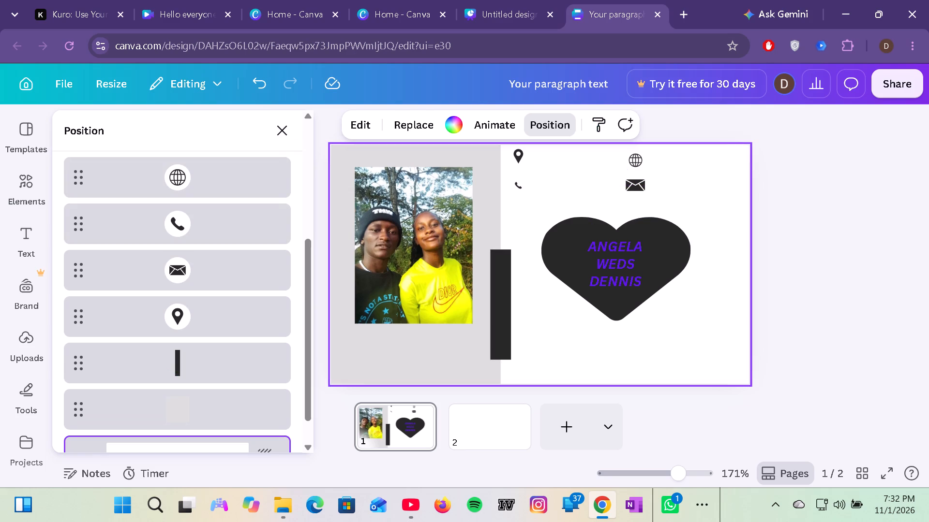
Select the phone icon beneath the location pin.
click(517, 186)
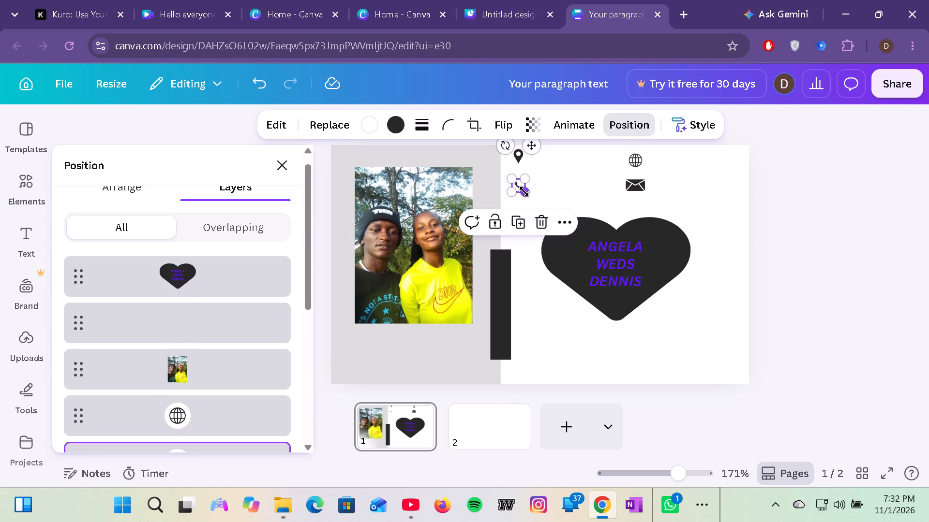
Enlarge the phone icon to about 0.2 wide and 0.2 high, and enlarge the location pin above it slightly.
drag(522, 190, 535, 196)
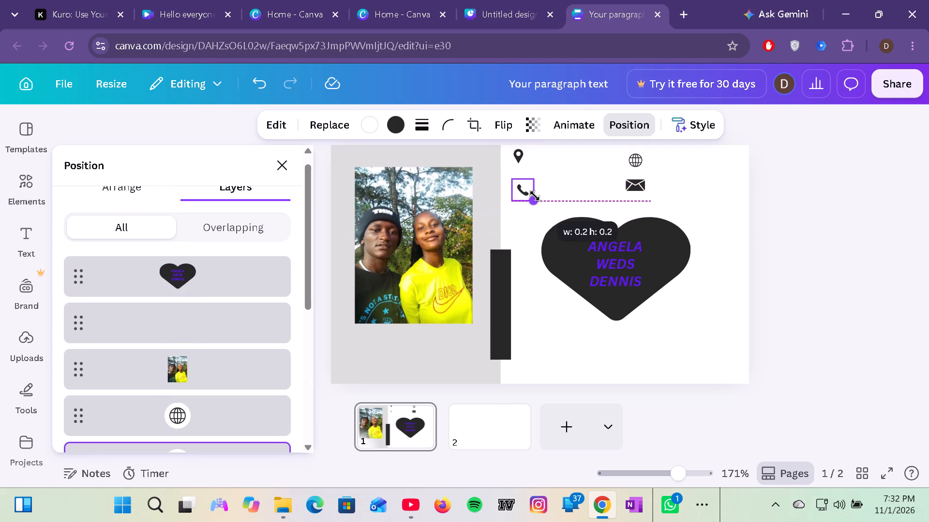
drag(535, 196, 538, 198)
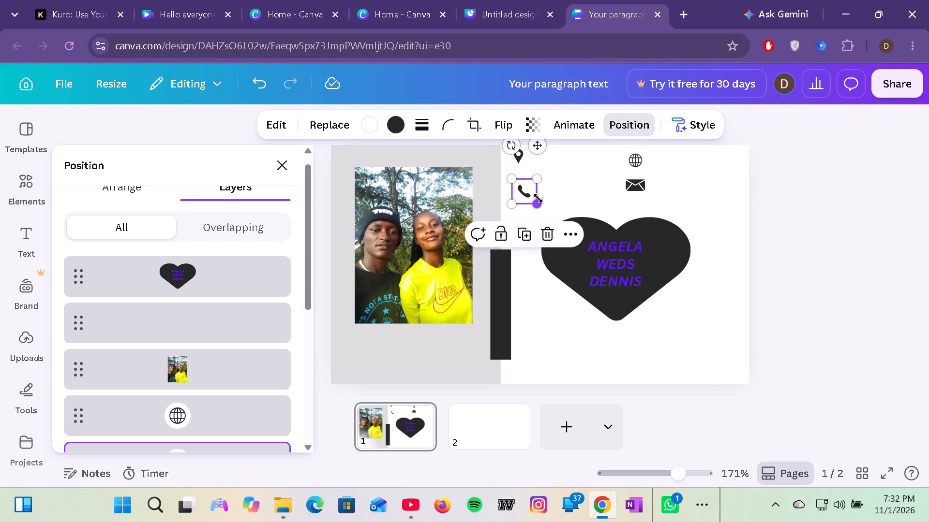
click(518, 162)
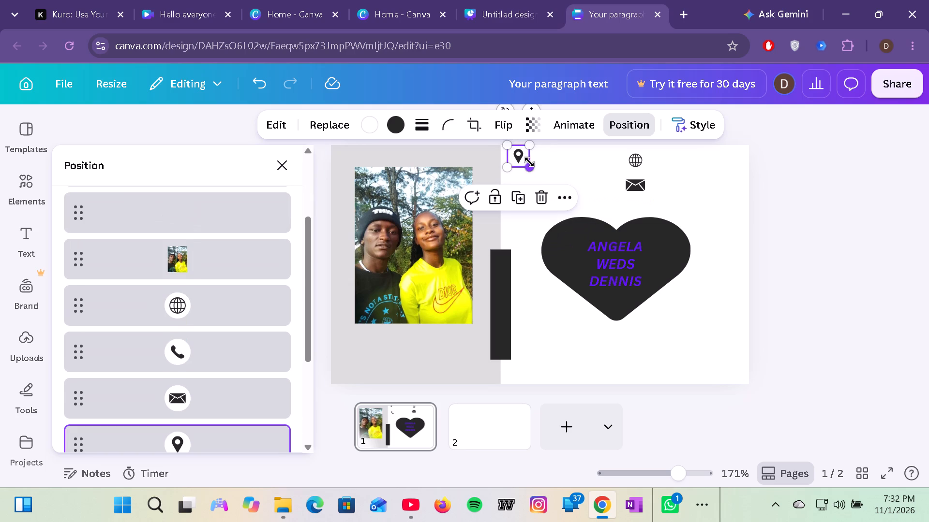
drag(529, 162, 539, 166)
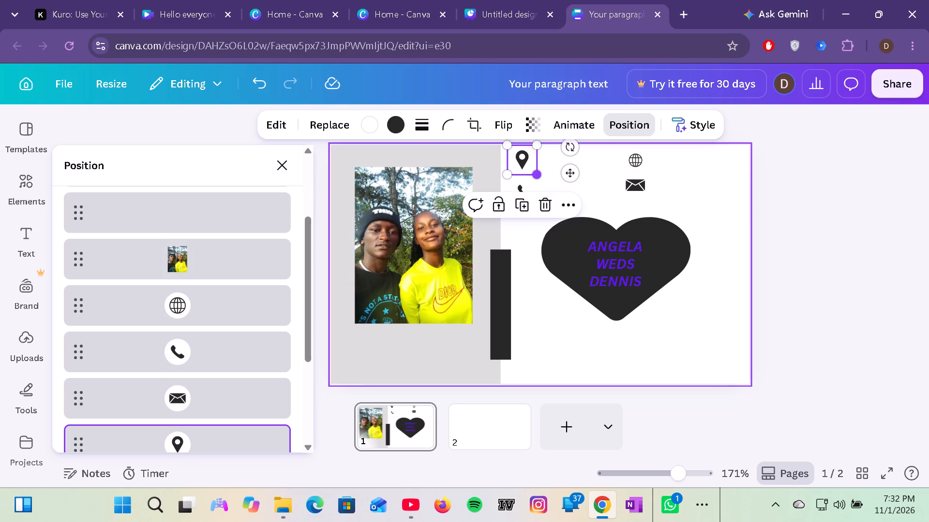
click(569, 356)
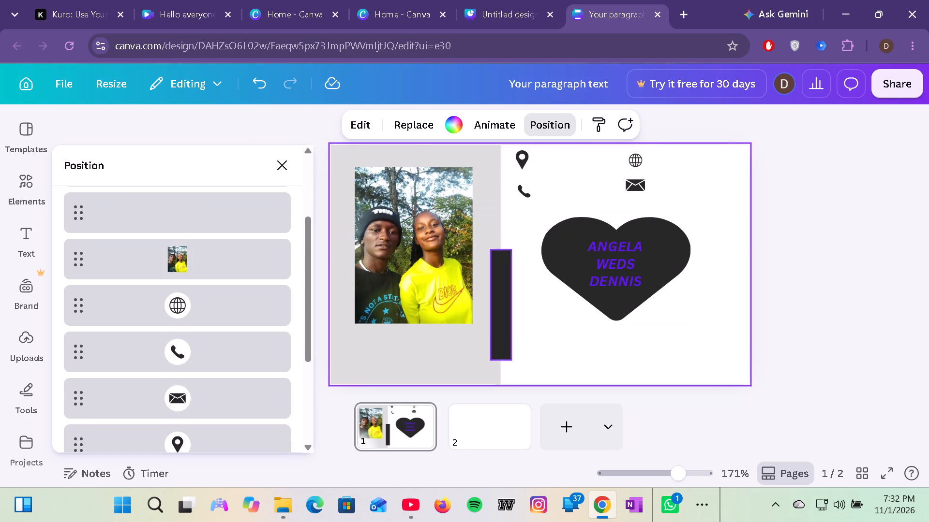
Delete the empty black strip between the gray panel and the white area.
click(493, 331)
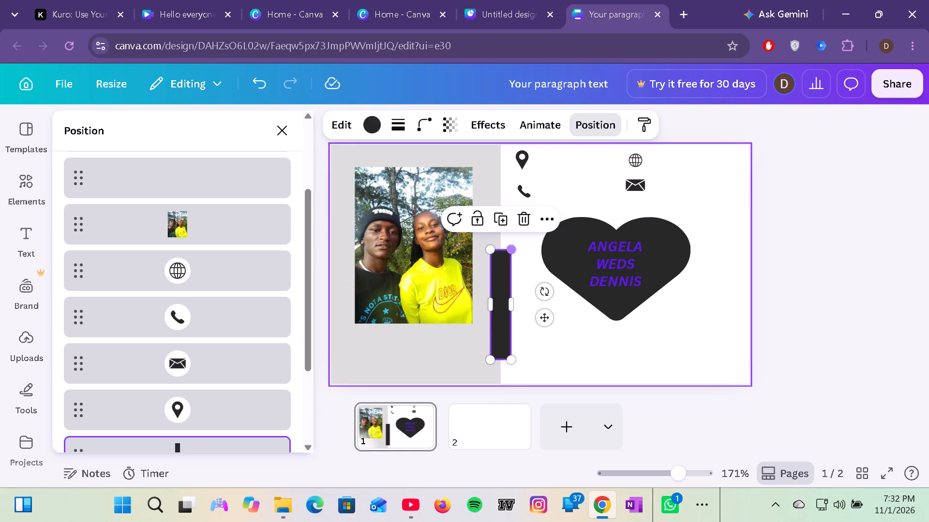
click(523, 222)
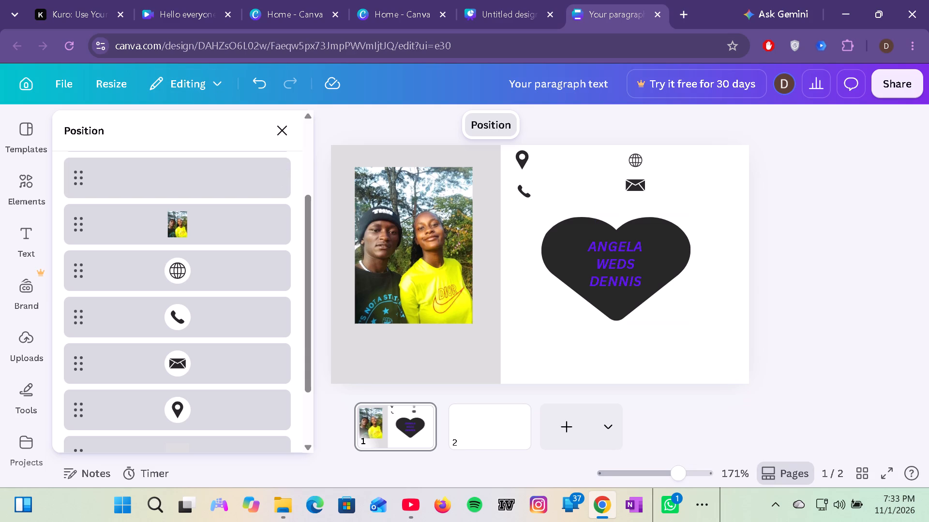
Close the Position layer list beside the wedding card design.
click(285, 128)
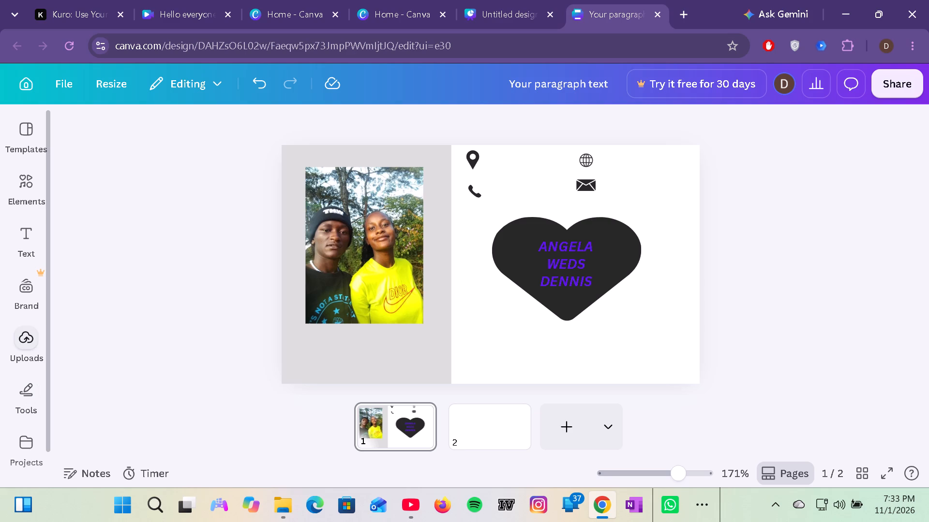
Add a rounded square shape on the gray panel just beneath the couple's photo.
click(32, 392)
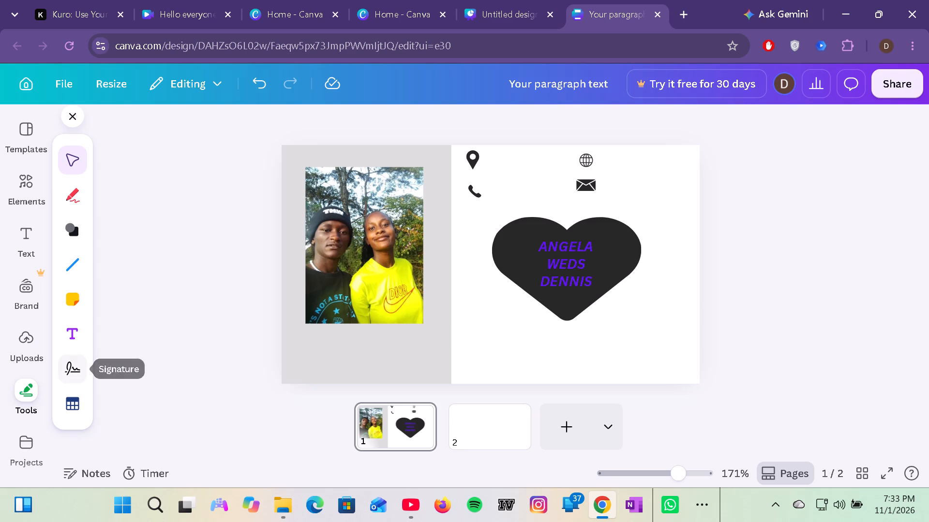
click(70, 231)
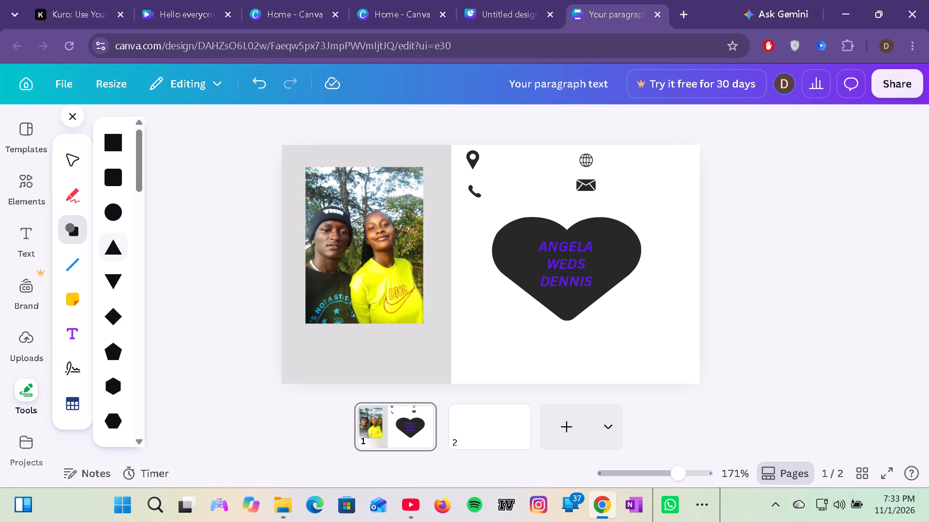
click(119, 175)
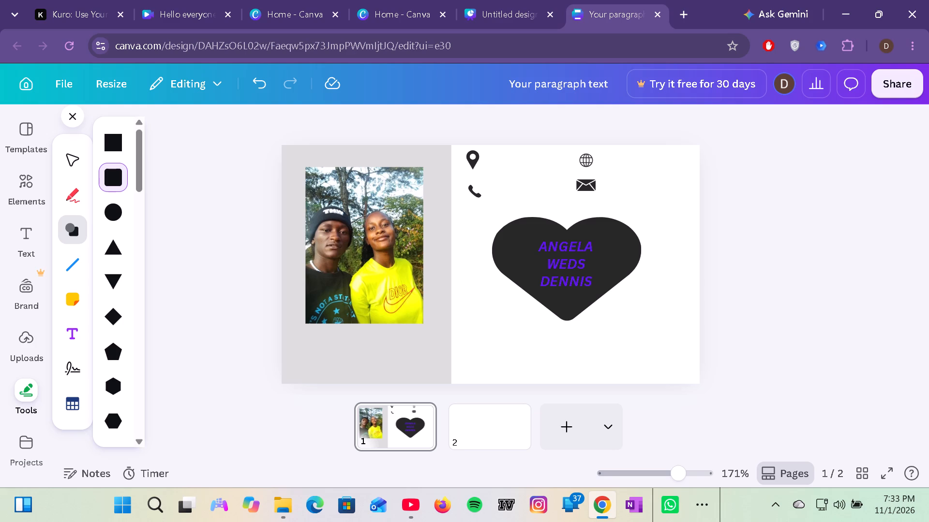
double_click(119, 175)
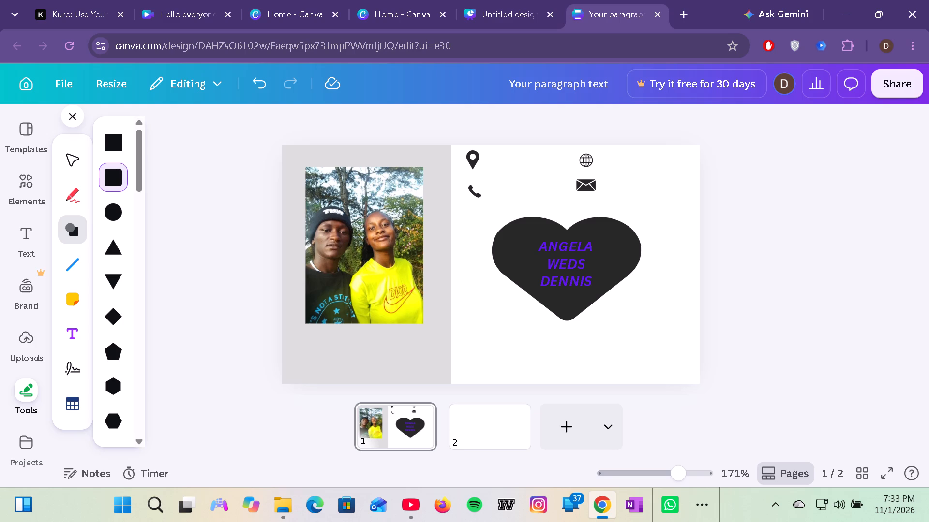
double_click(117, 174)
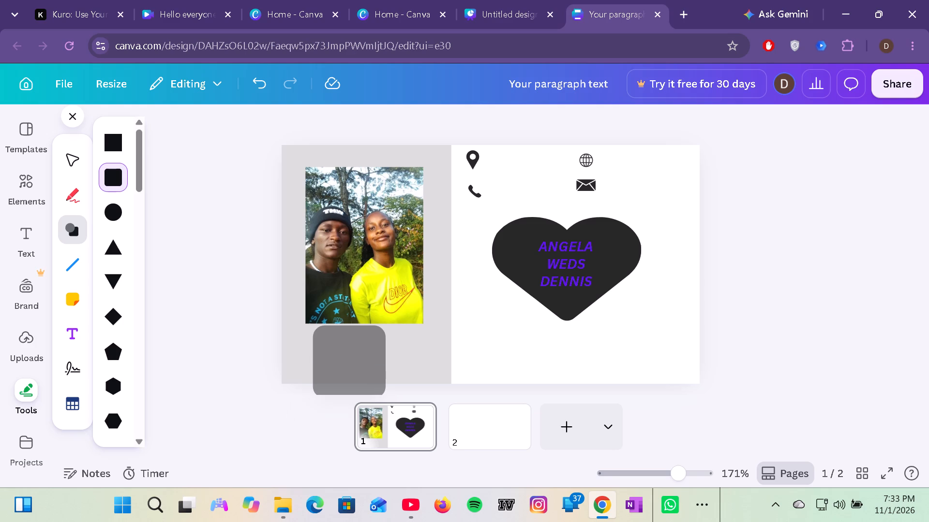
click(314, 326)
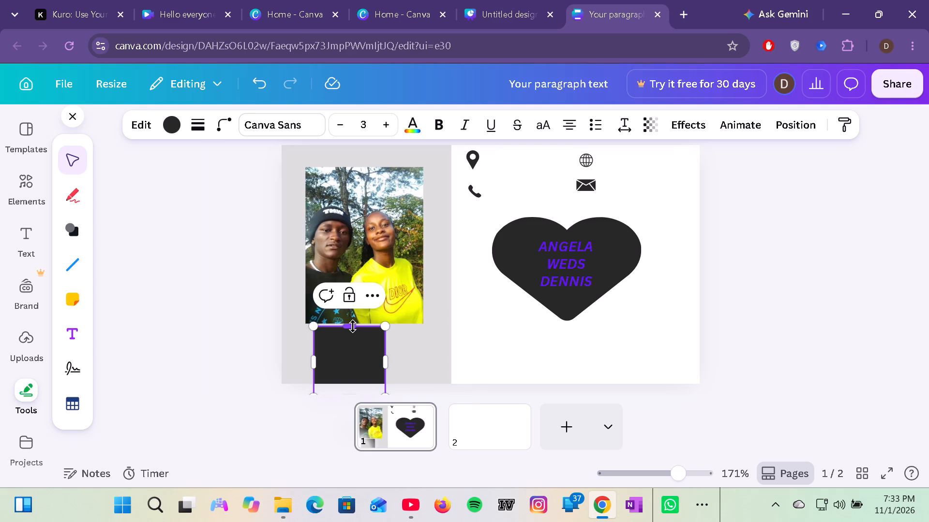
Reshape the new black square into a wide rectangle about 1 wide and 0.5 high, with a gap below the photo.
drag(353, 326, 353, 336)
drag(353, 336, 354, 343)
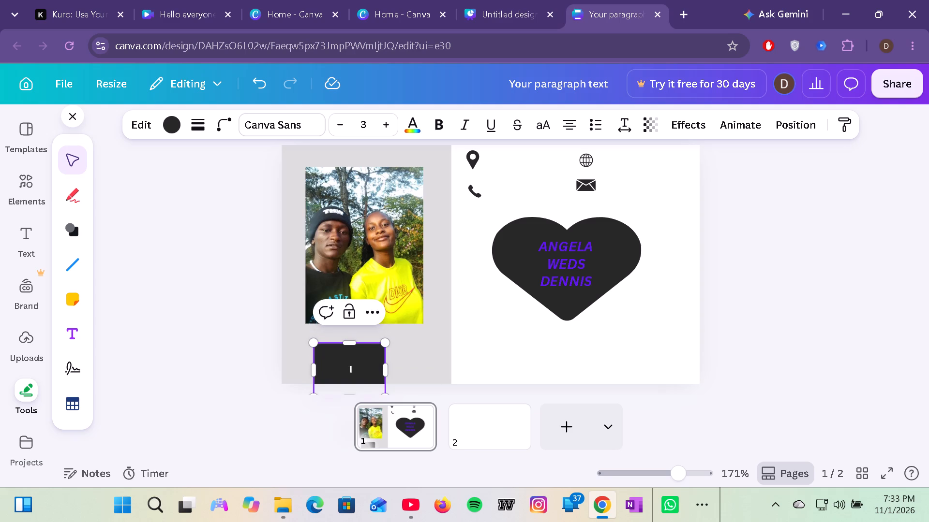
drag(386, 372, 438, 370)
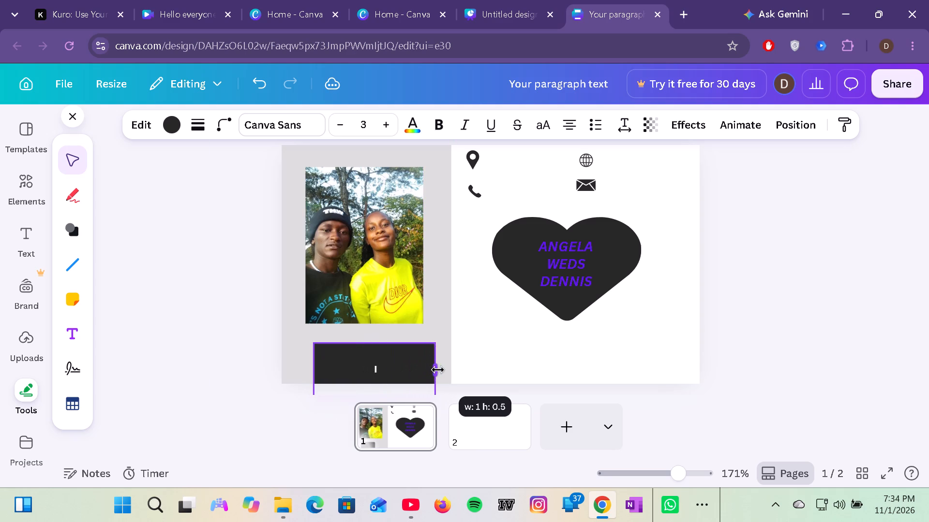
drag(438, 370, 446, 368)
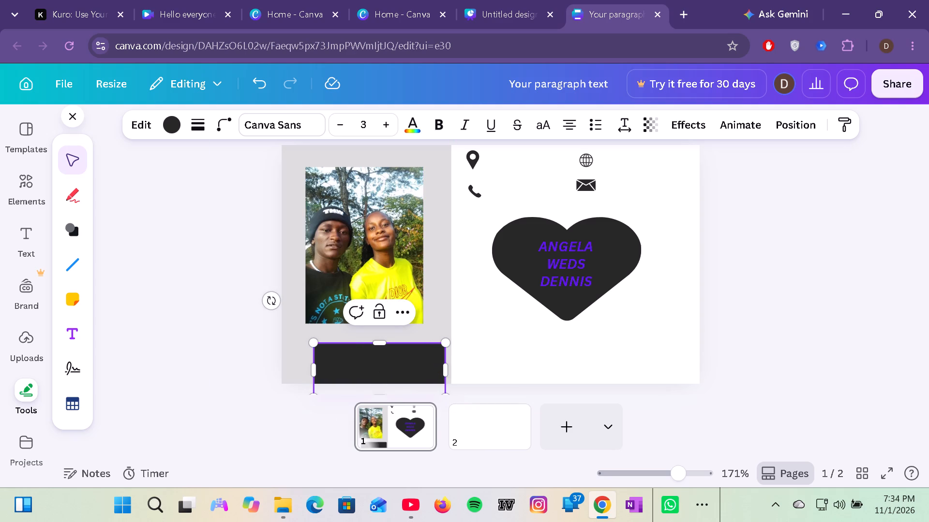
click(316, 373)
Move the black rectangle directly below the couple's photo, aligned with the photo's left edge and the card's bottom edge.
drag(400, 357, 519, 237)
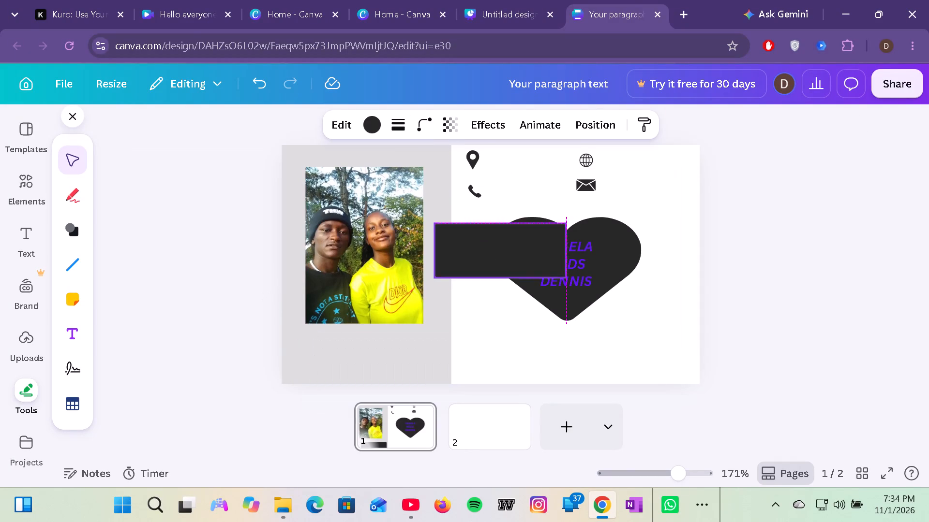
drag(519, 237, 528, 252)
drag(506, 249, 439, 314)
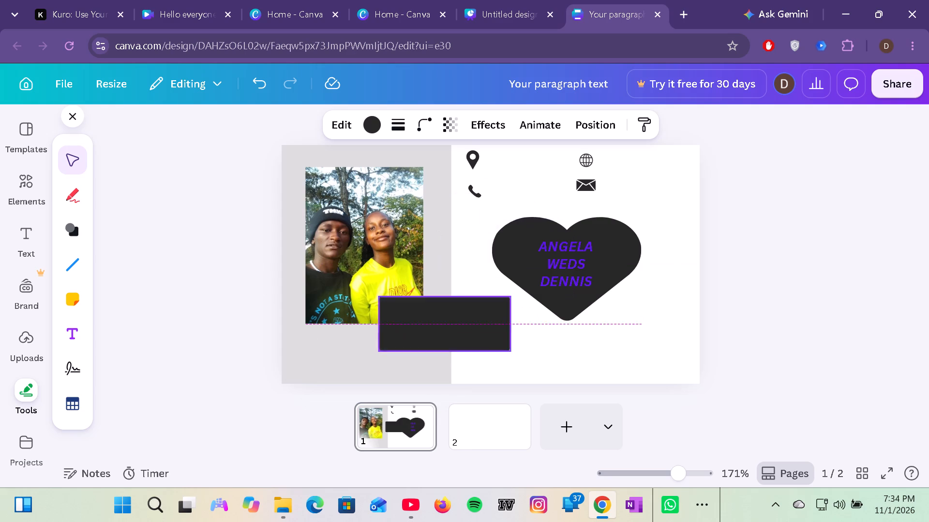
drag(439, 314, 407, 325)
drag(388, 342, 352, 360)
click(352, 360)
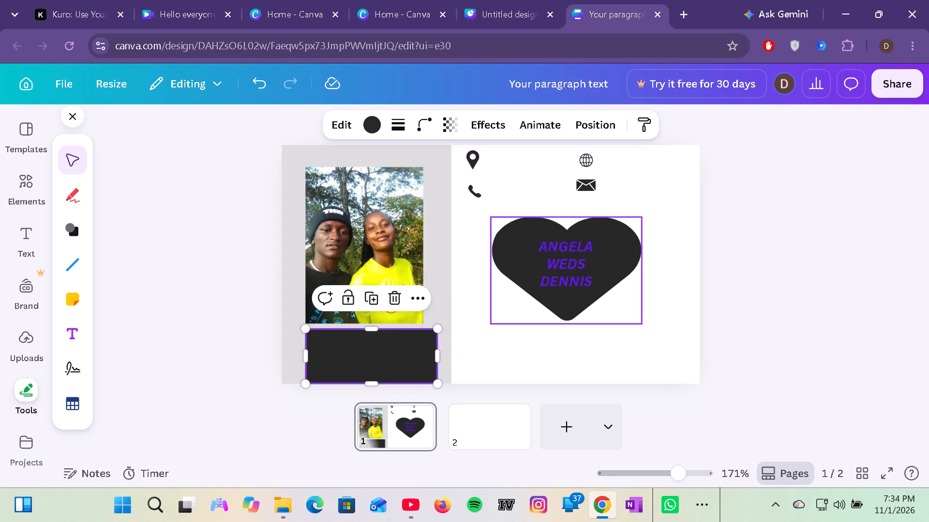
Change the heart's fill to a semi-transparent purple, #9145FE at 60% opacity.
click(516, 269)
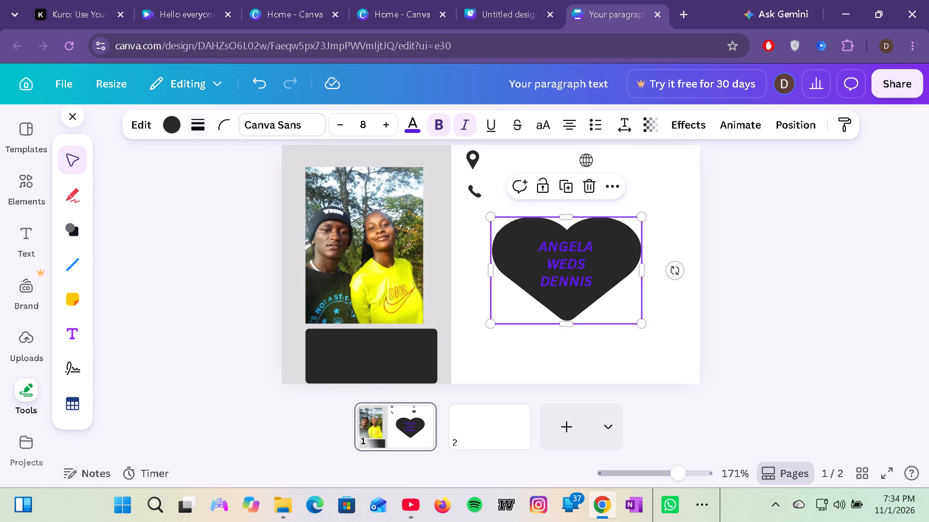
click(180, 123)
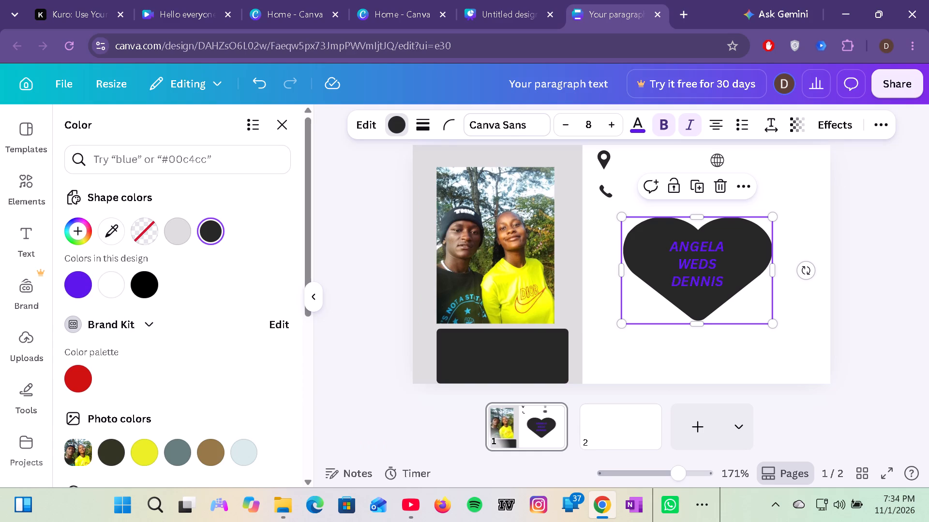
click(91, 232)
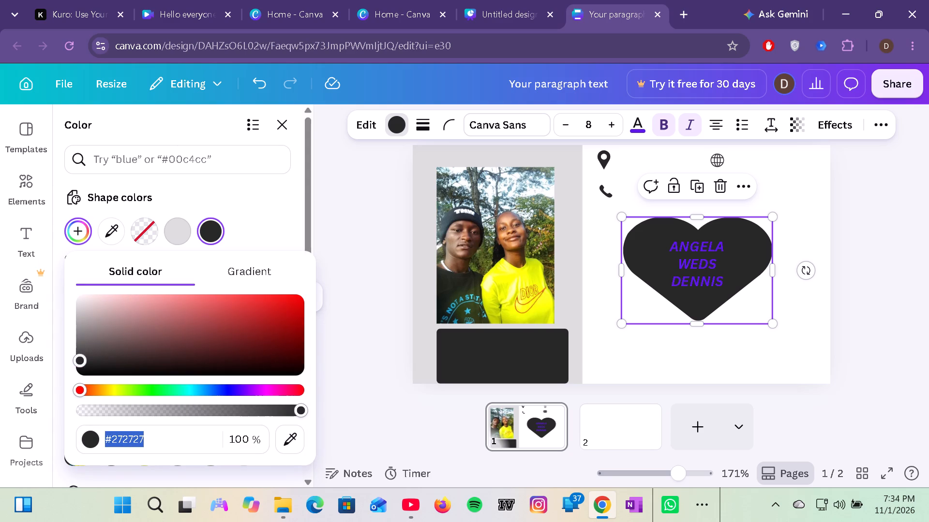
click(246, 393)
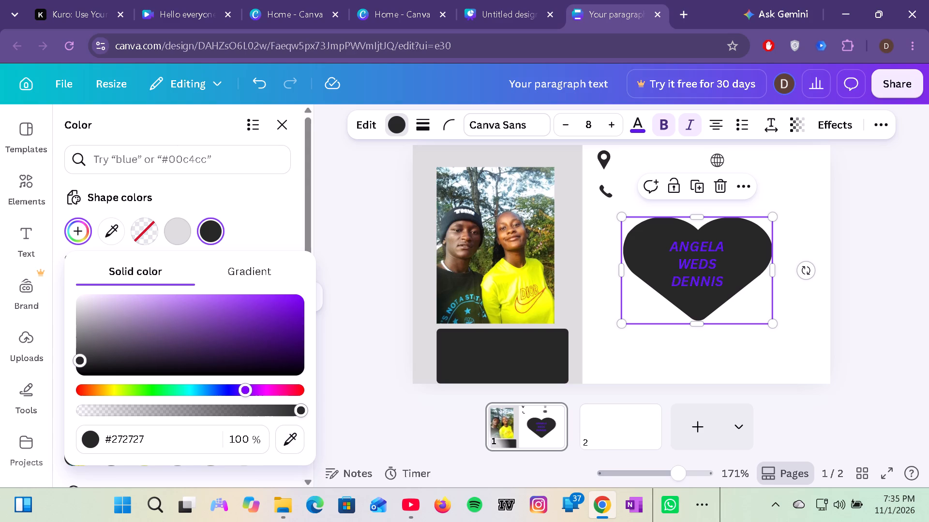
click(244, 410)
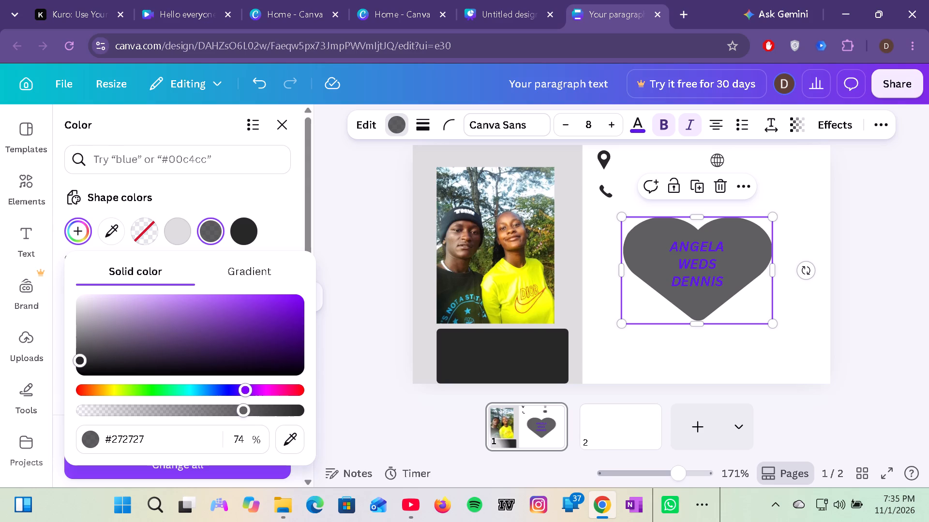
click(271, 409)
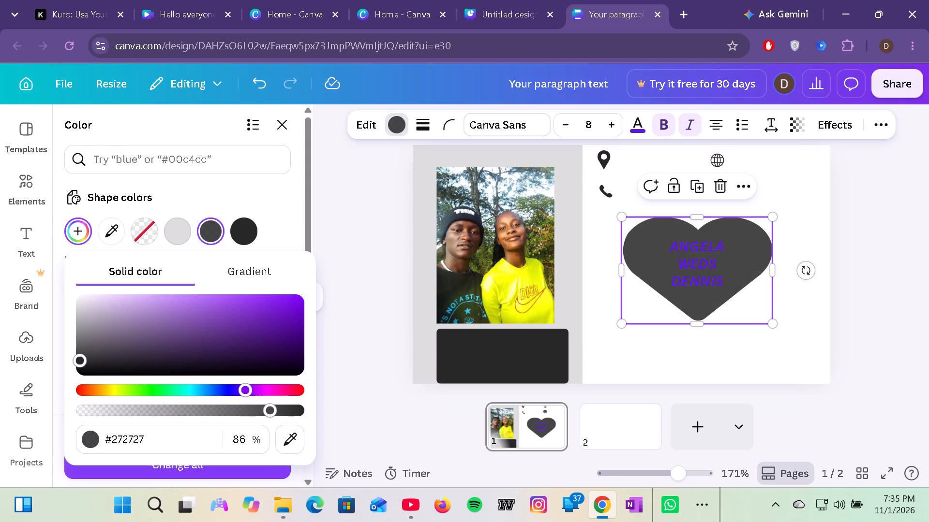
click(299, 409)
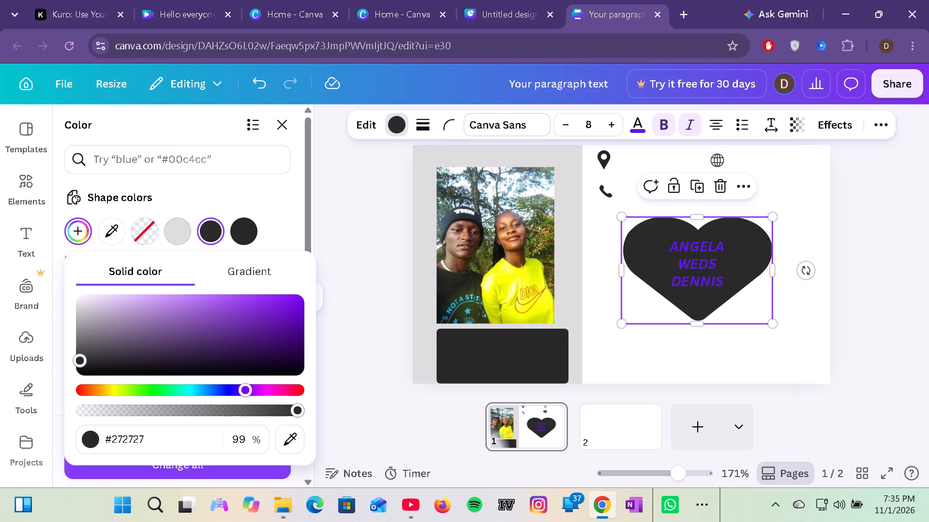
click(285, 410)
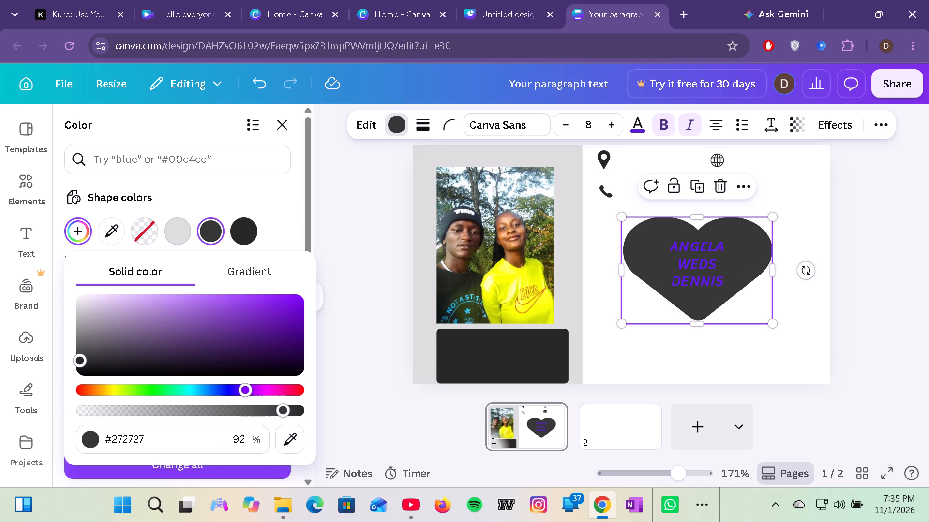
click(273, 388)
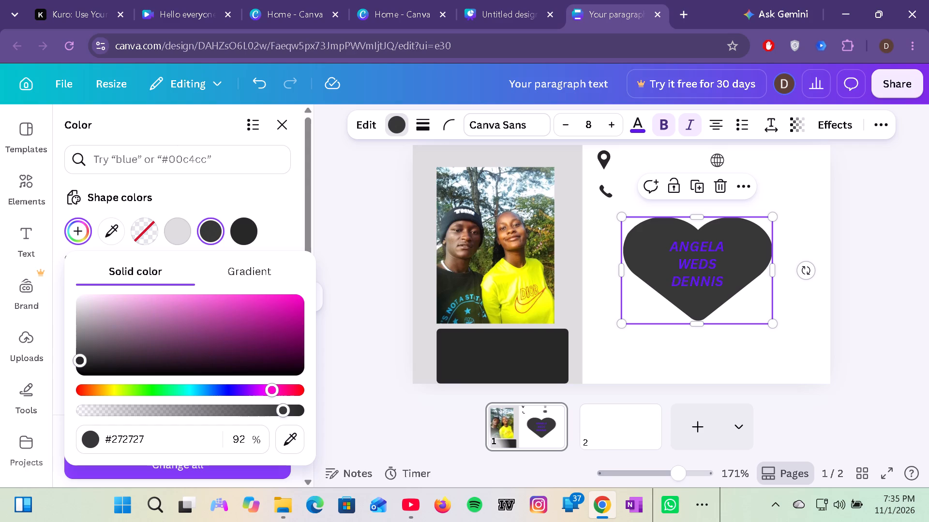
click(289, 301)
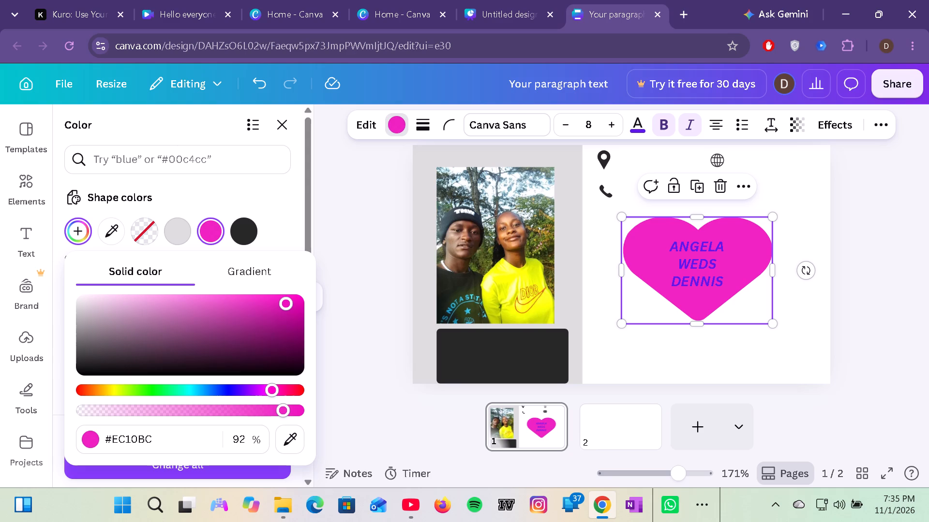
click(243, 294)
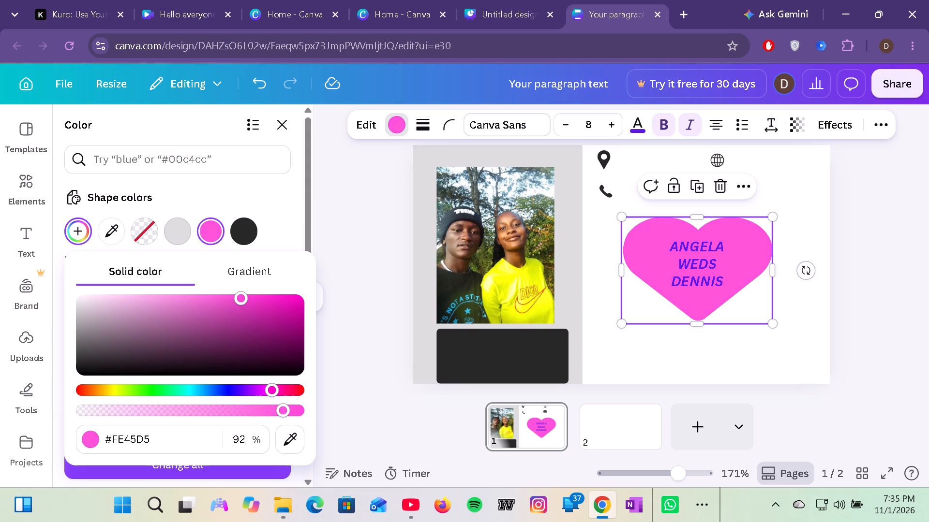
click(266, 409)
click(246, 414)
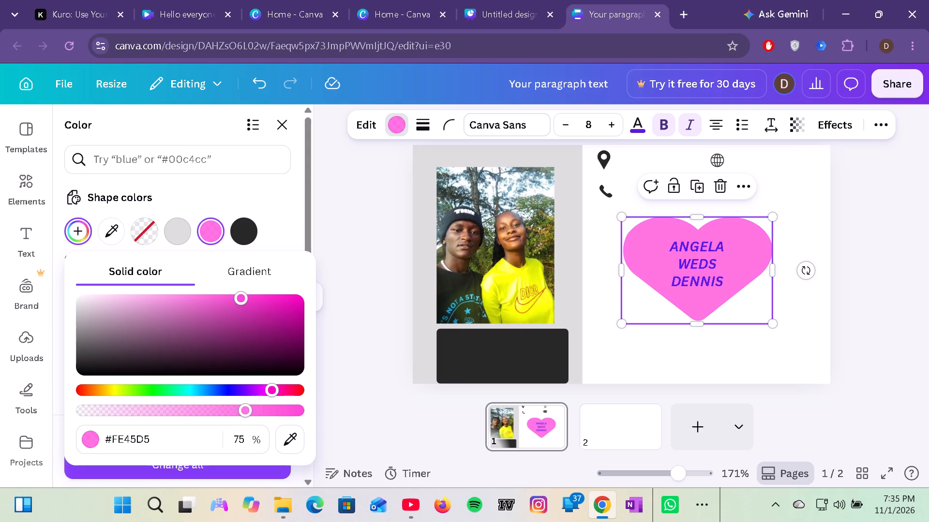
click(213, 414)
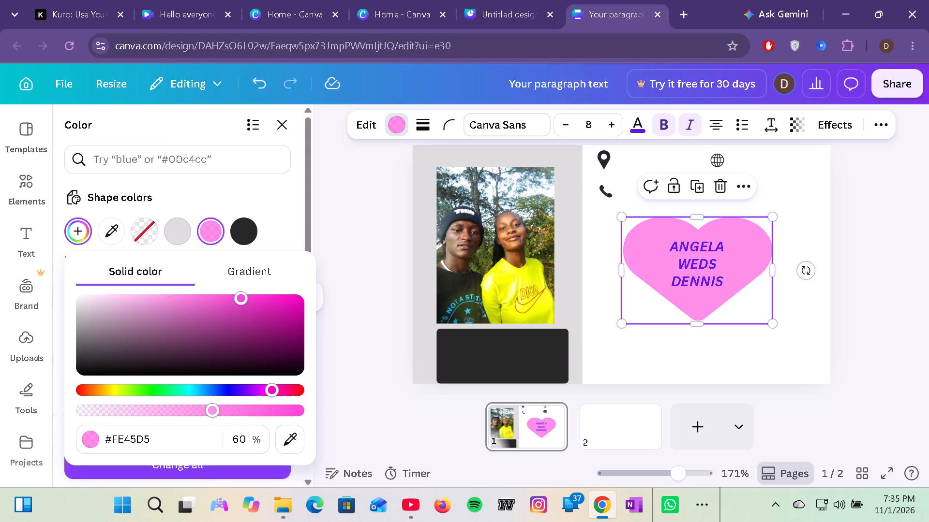
click(242, 393)
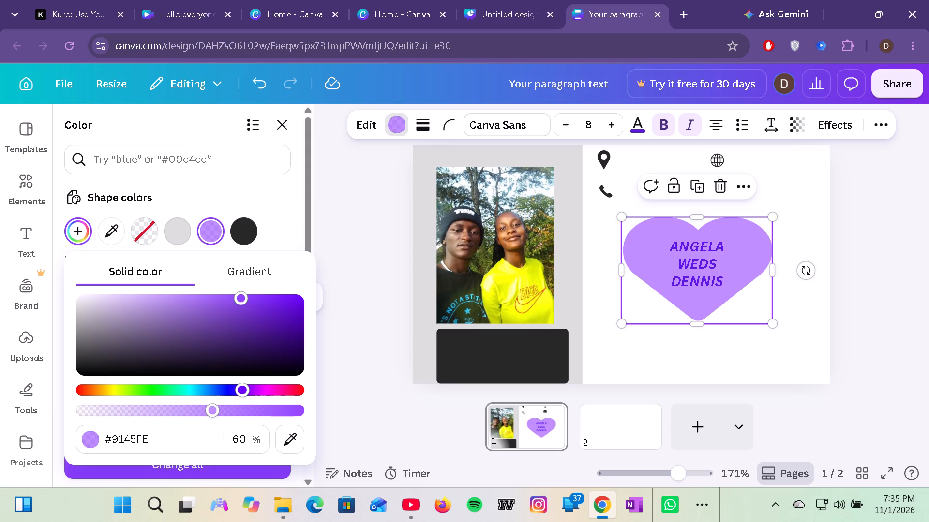
Lower the fill opacity of the black rectangle below the photo to 1%.
click(471, 373)
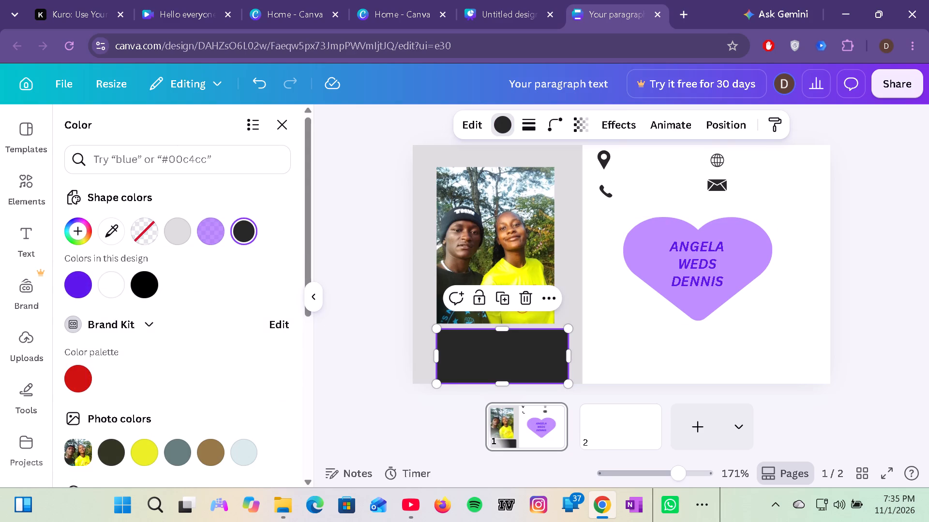
click(82, 227)
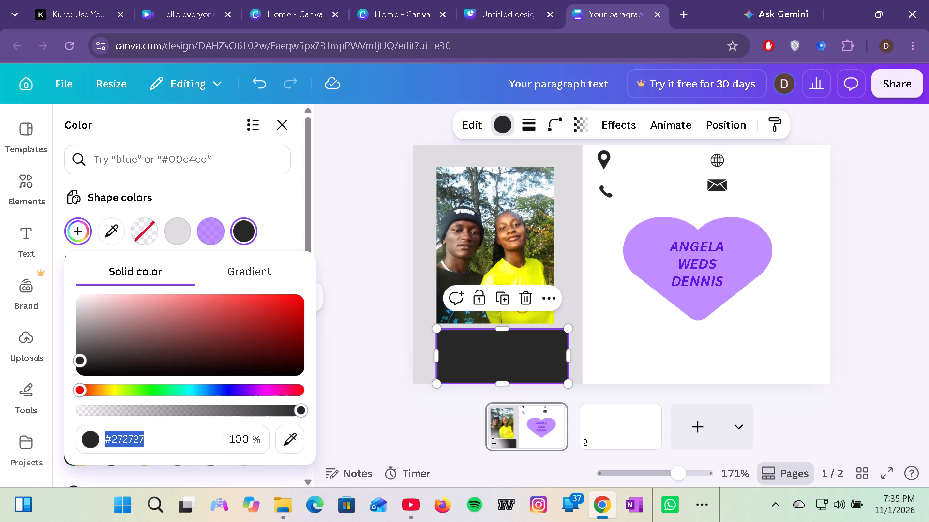
click(79, 411)
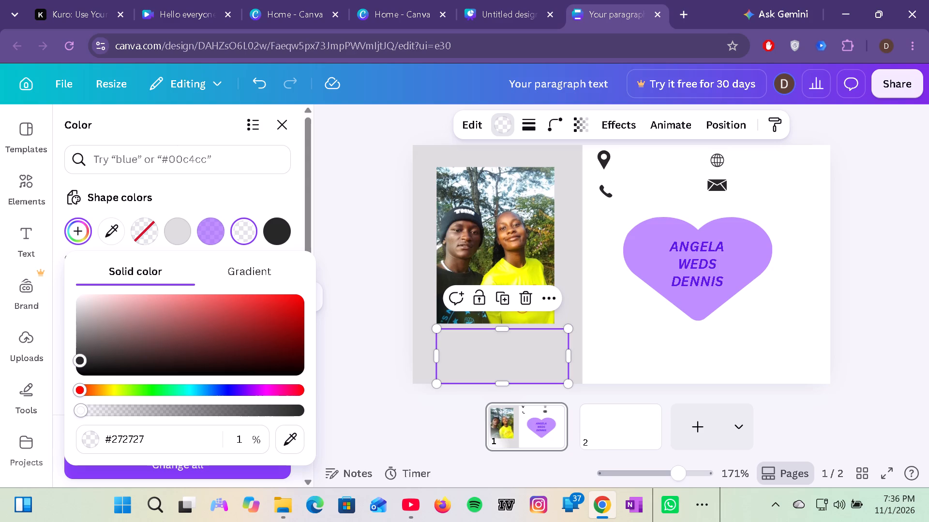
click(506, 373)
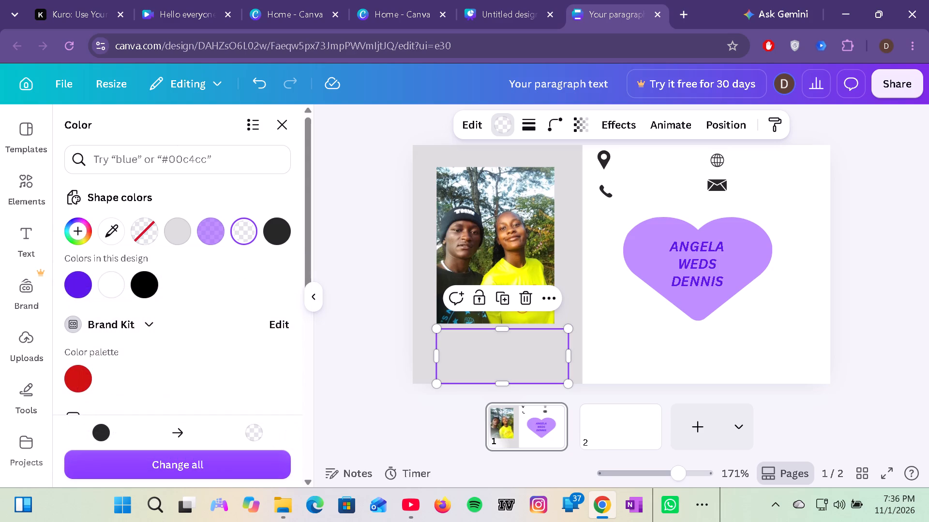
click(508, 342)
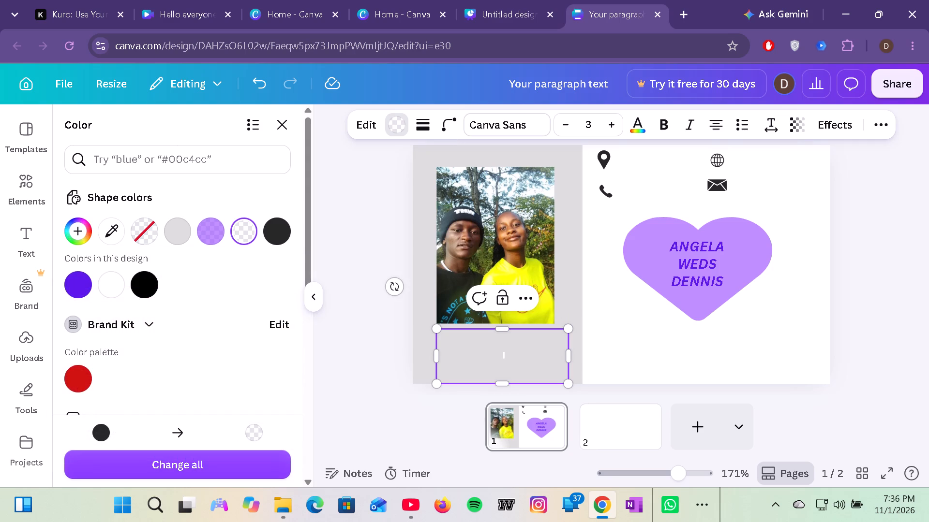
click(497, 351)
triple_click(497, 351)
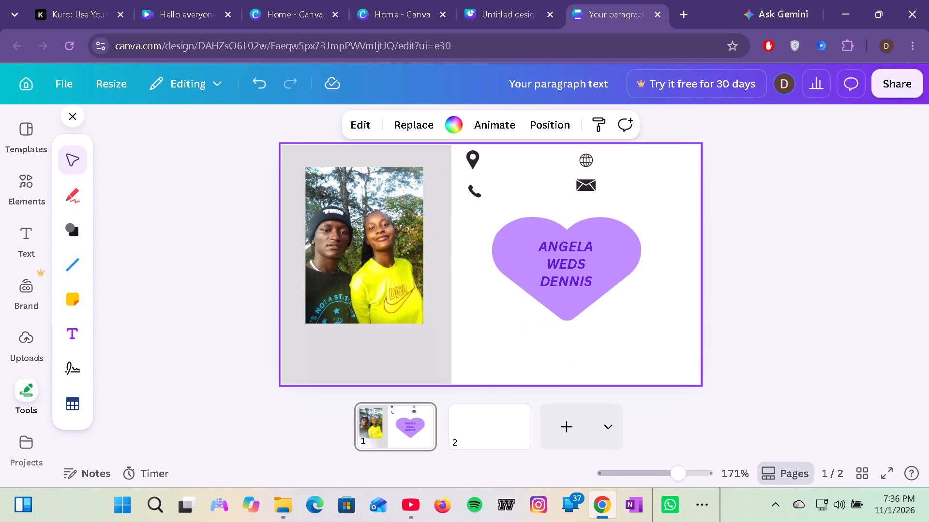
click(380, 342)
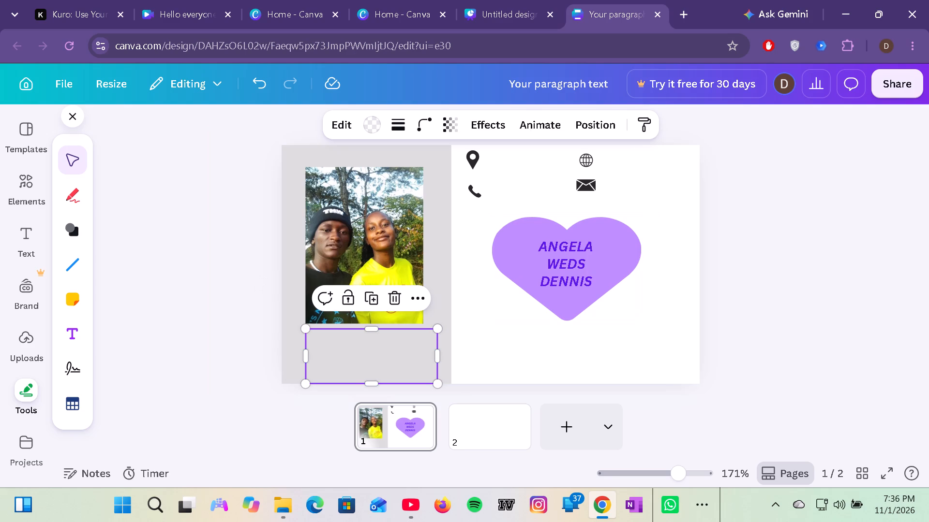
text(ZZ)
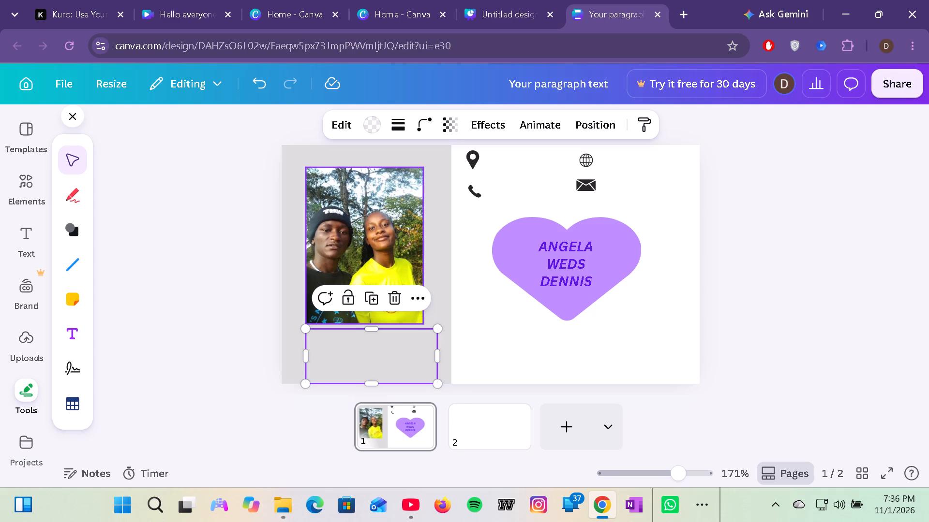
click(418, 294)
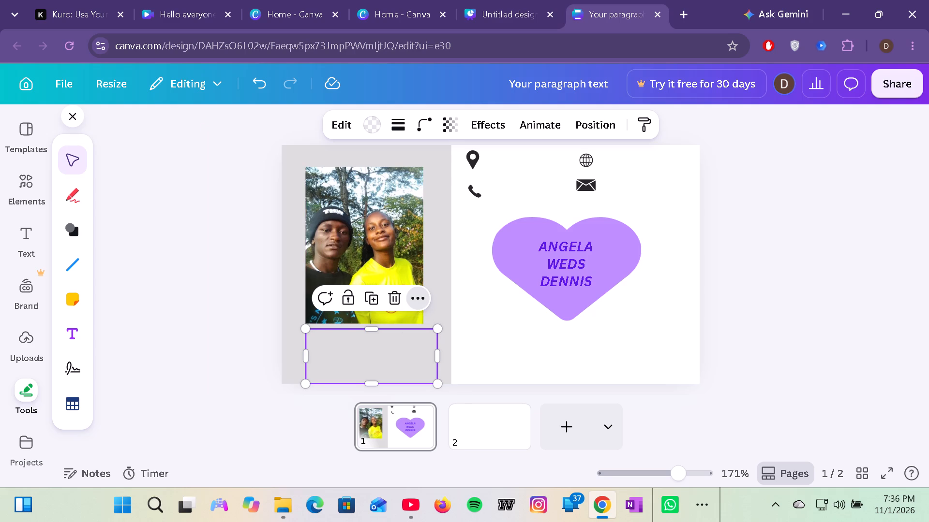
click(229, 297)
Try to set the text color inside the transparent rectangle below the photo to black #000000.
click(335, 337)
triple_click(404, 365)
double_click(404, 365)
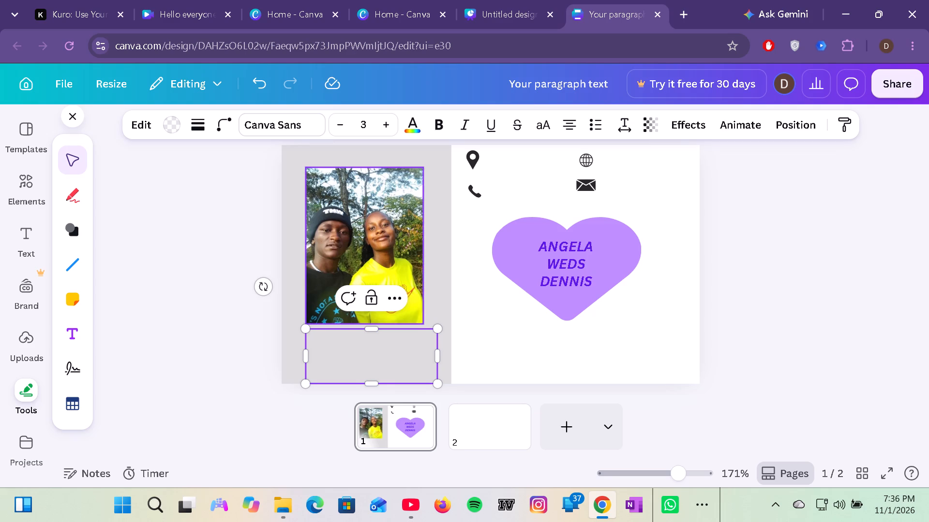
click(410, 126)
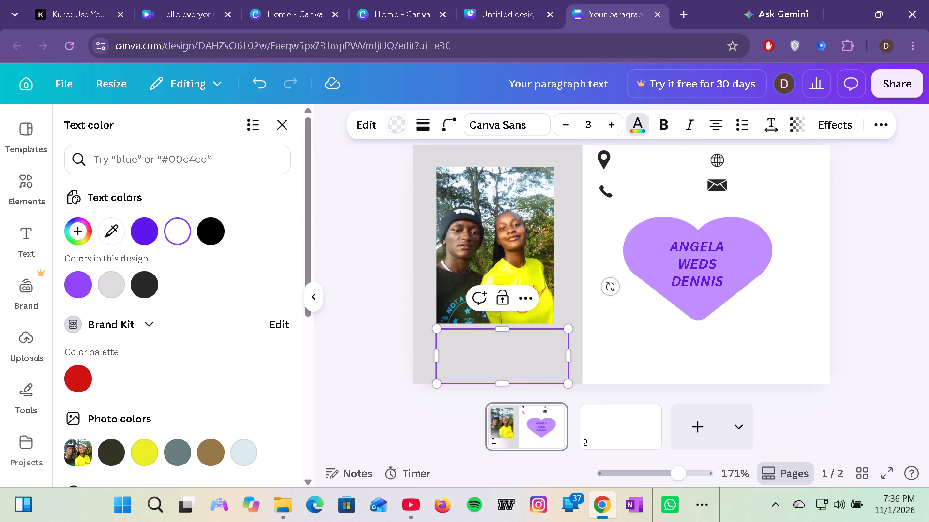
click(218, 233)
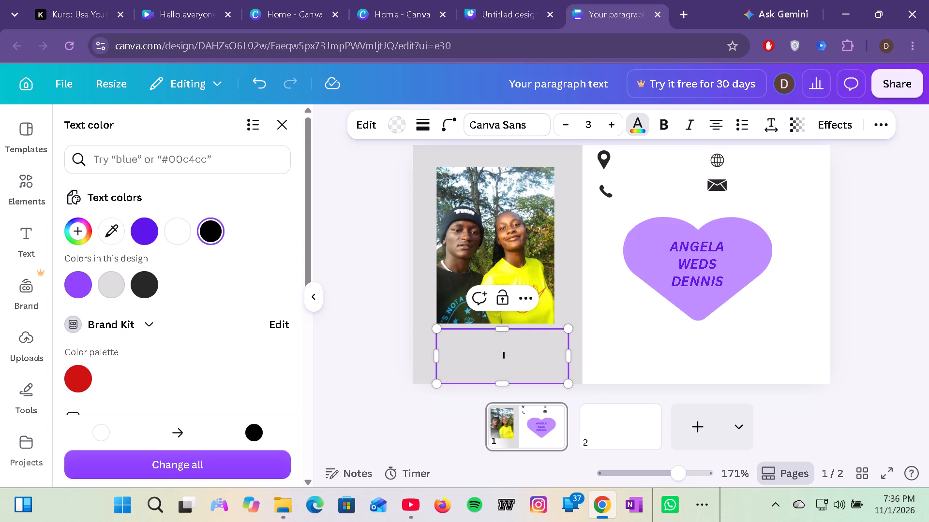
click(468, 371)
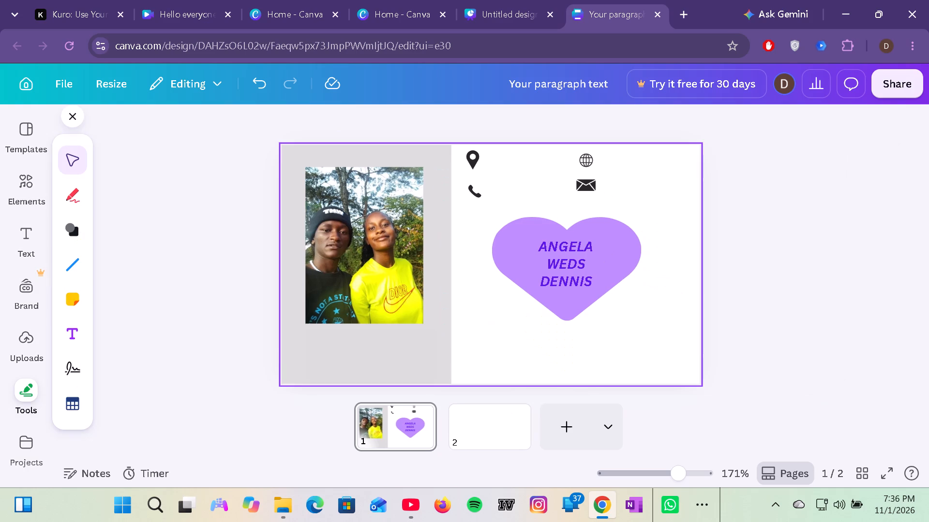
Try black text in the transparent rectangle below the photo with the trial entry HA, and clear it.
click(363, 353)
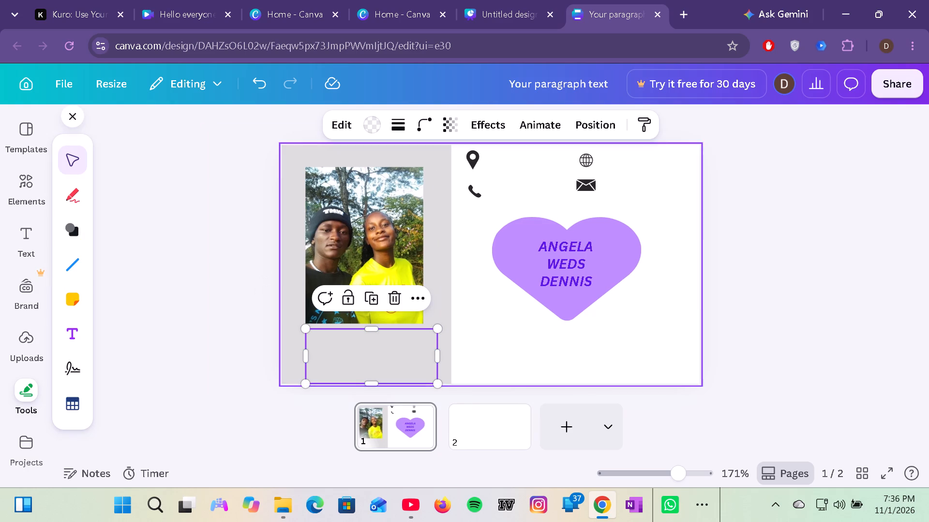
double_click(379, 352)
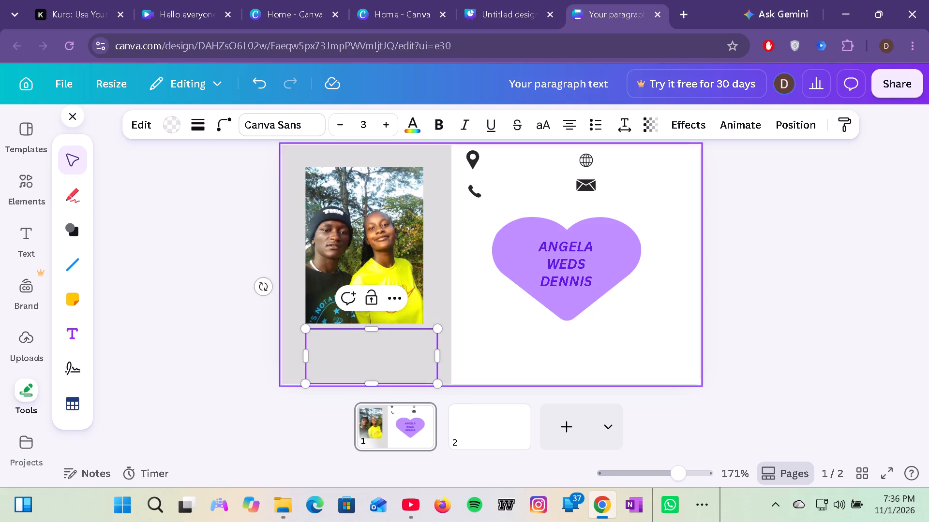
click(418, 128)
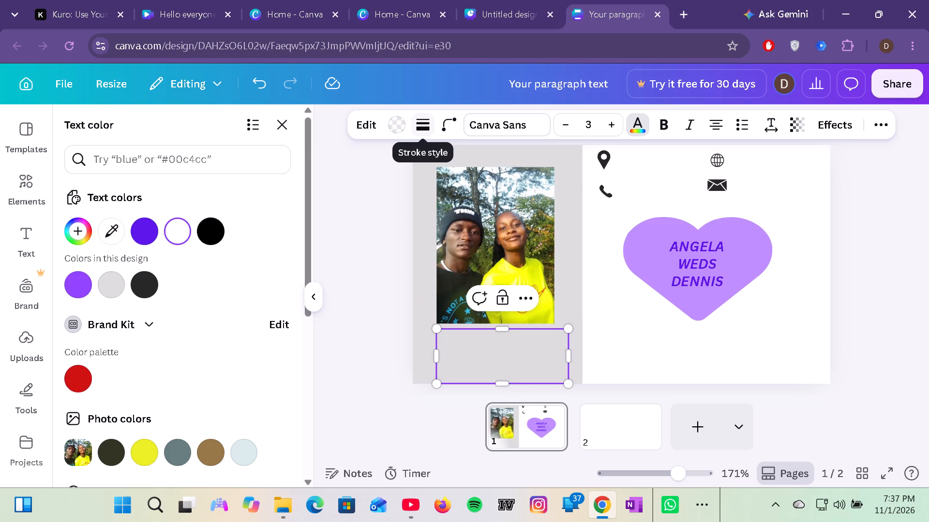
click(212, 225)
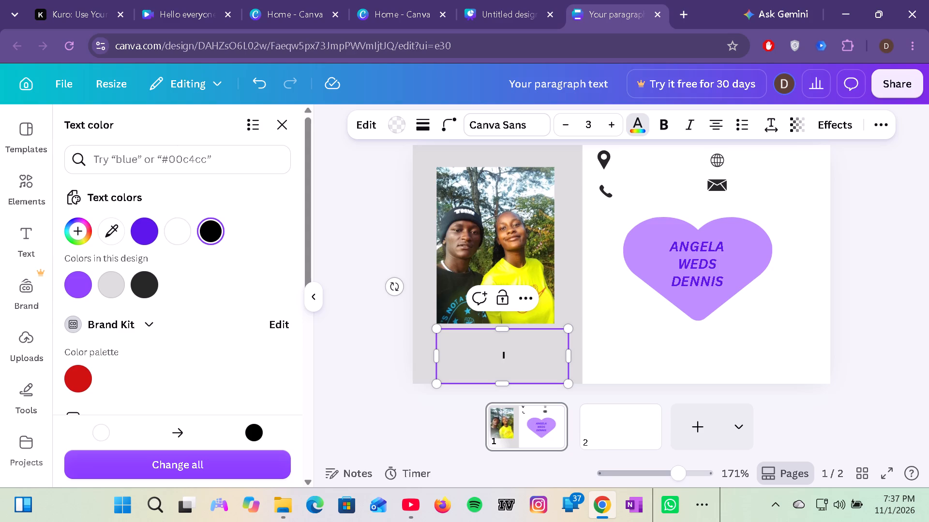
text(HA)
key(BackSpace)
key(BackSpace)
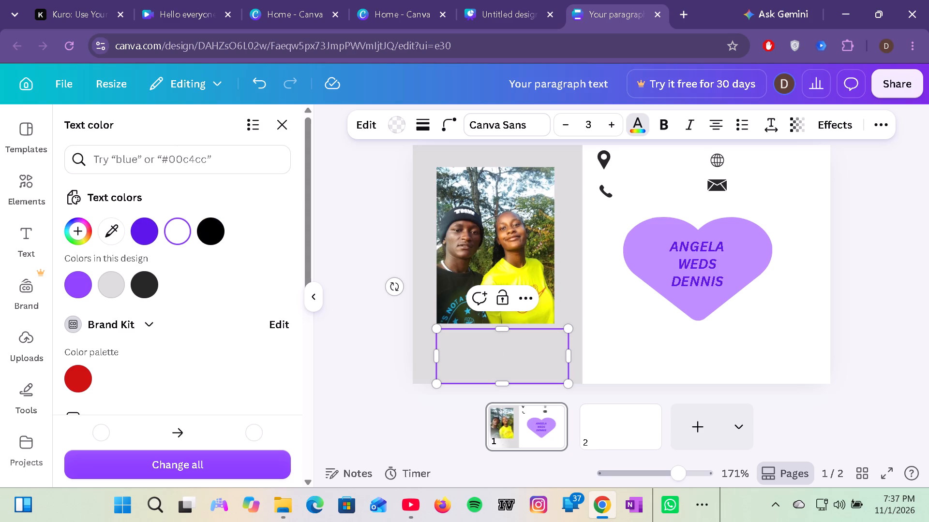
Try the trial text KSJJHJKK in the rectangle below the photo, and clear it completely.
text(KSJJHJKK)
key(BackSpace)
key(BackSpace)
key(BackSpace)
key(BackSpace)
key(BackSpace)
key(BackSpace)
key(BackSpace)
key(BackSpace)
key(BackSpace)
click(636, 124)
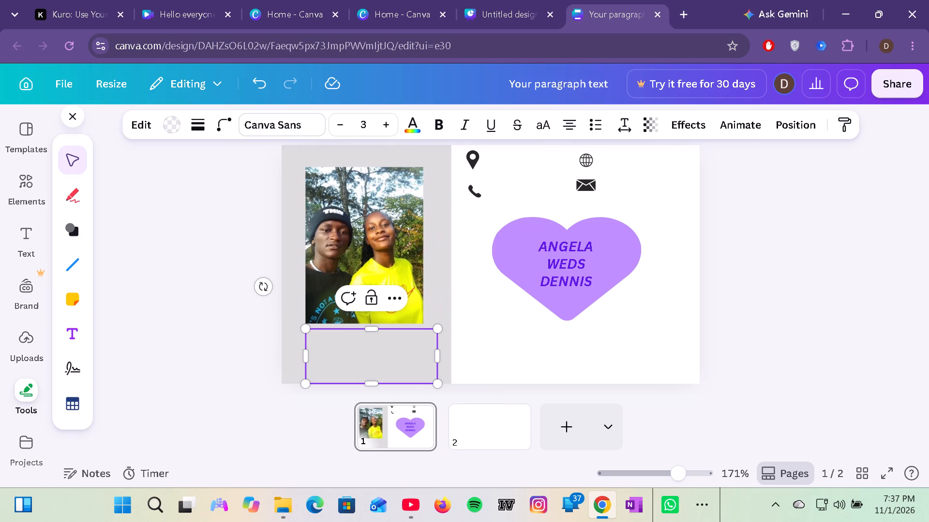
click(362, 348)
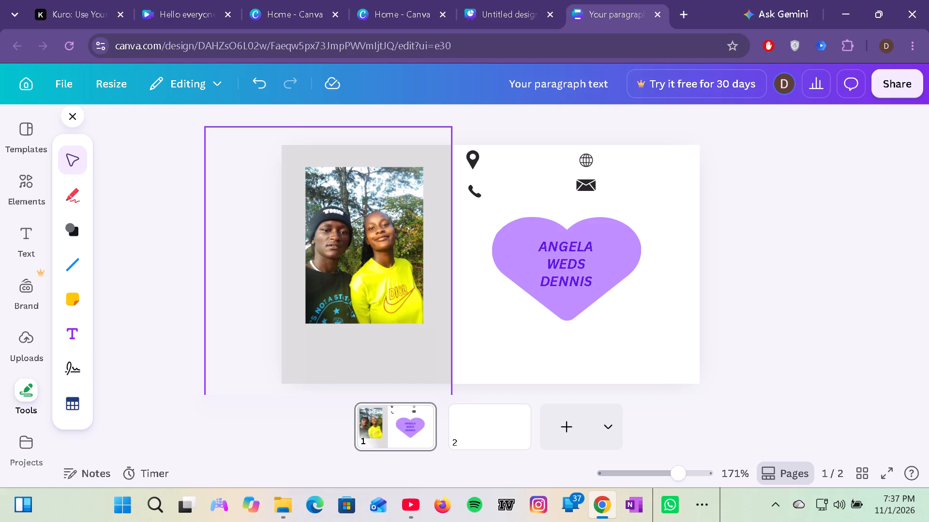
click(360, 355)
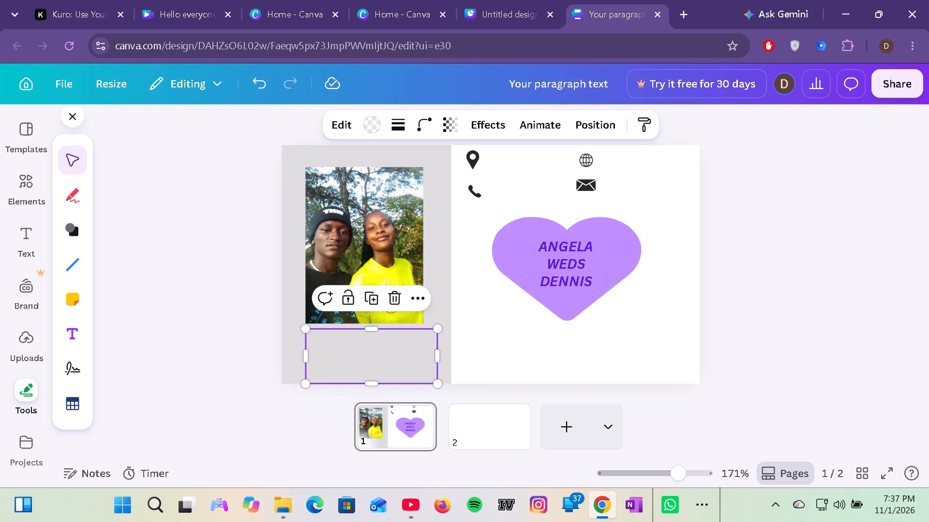
Save the wedding card design.
click(65, 78)
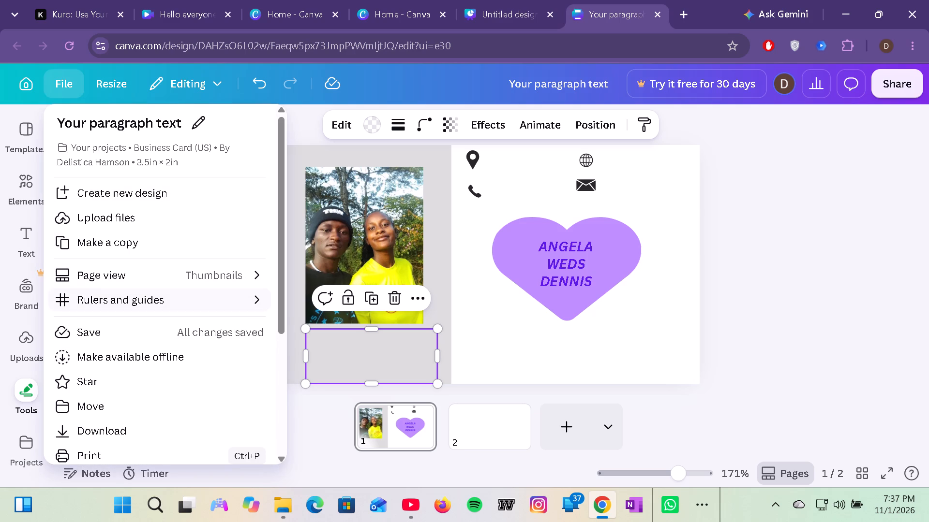
click(104, 333)
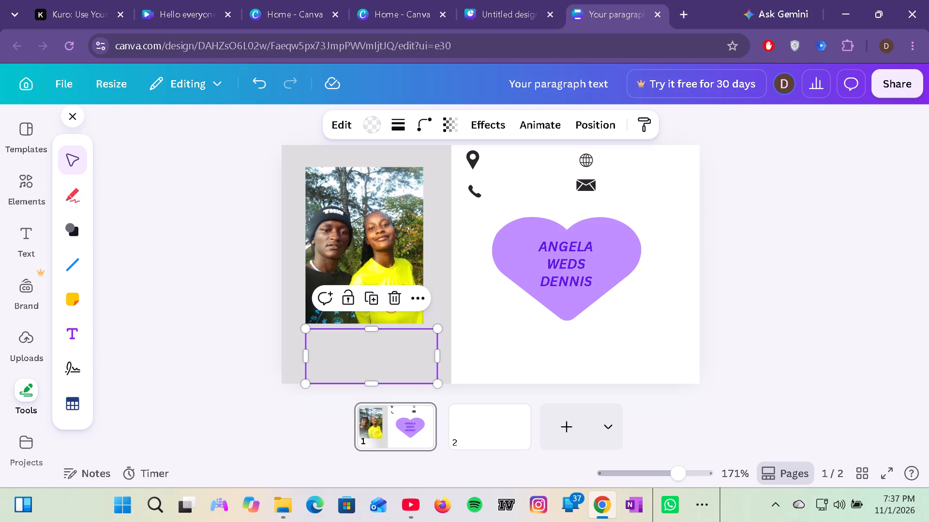
Download the wedding card design as PNG at size 1 with High quality.
click(60, 79)
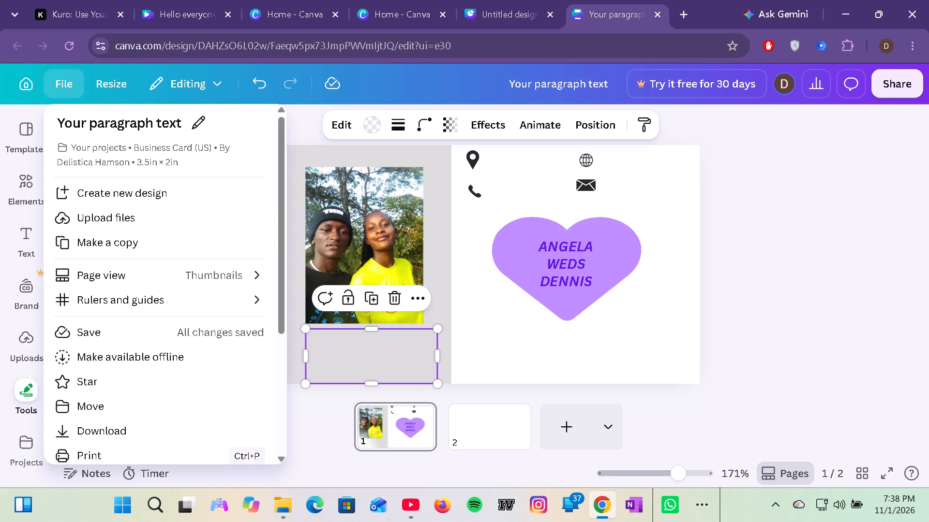
scroll(121, 260, down, 1)
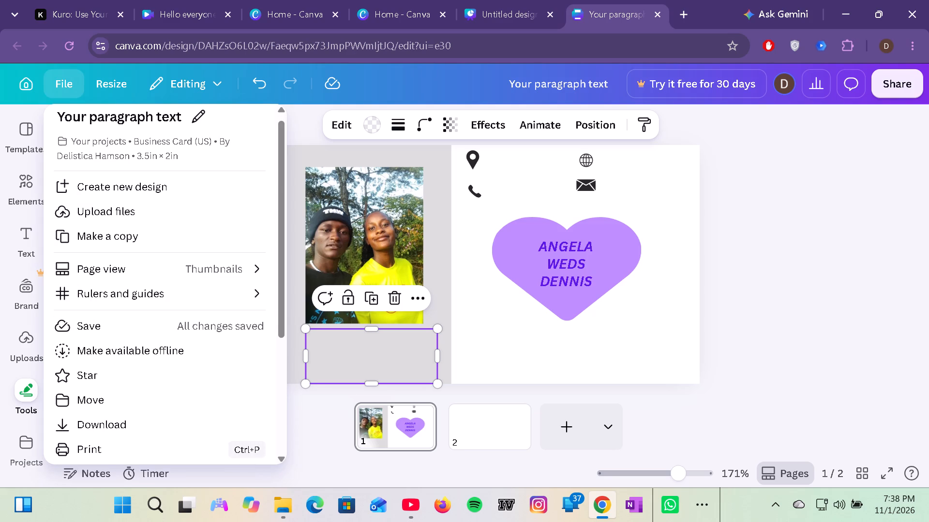
scroll(121, 260, down, 3)
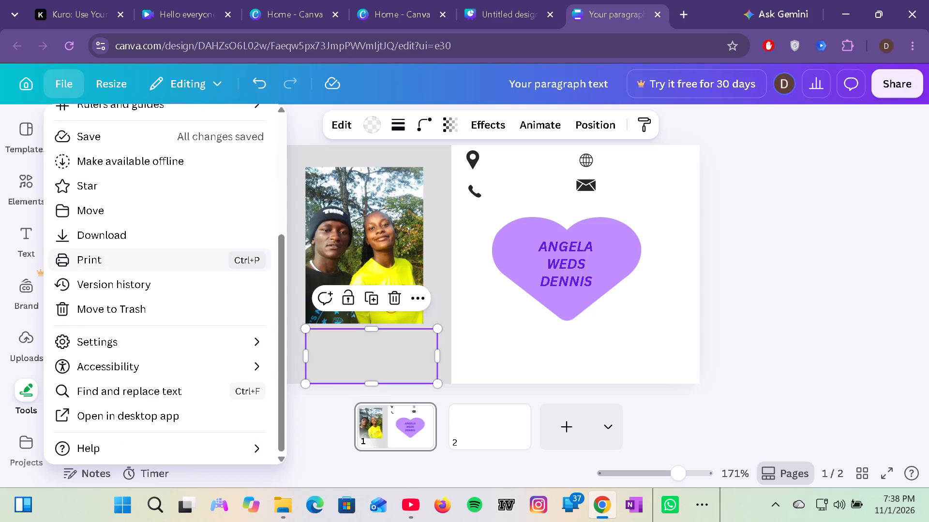
scroll(121, 260, up, 2)
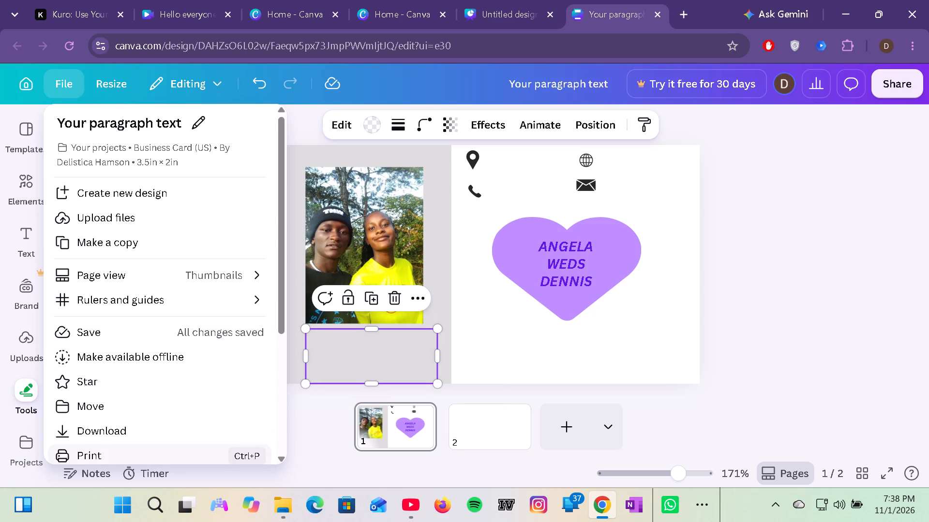
click(102, 433)
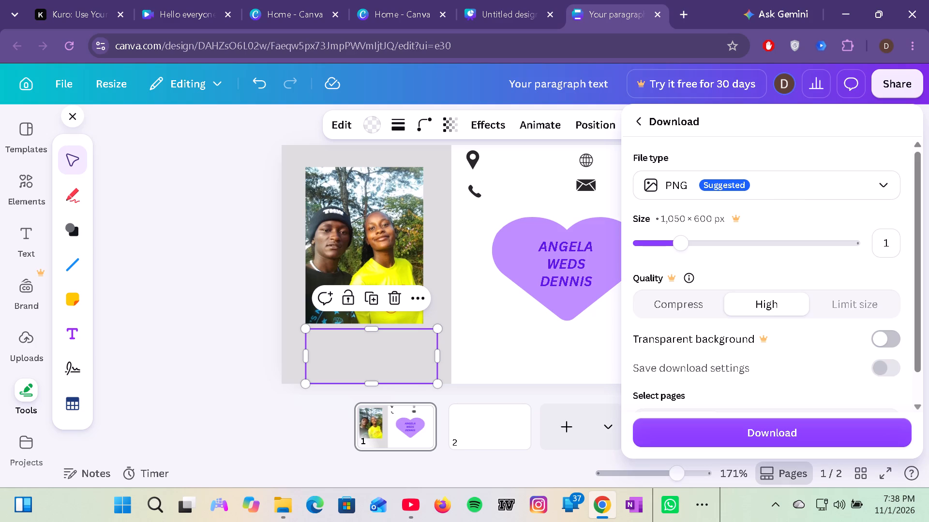
click(681, 440)
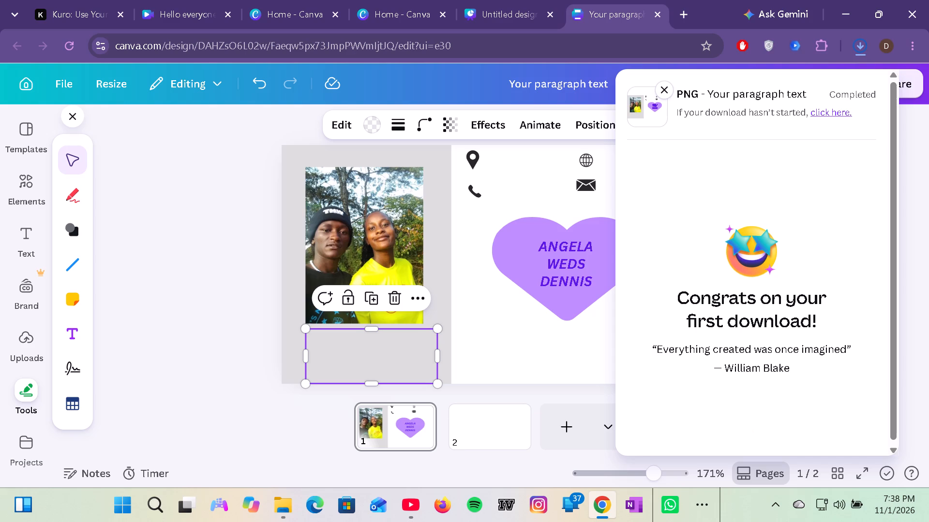
click(668, 87)
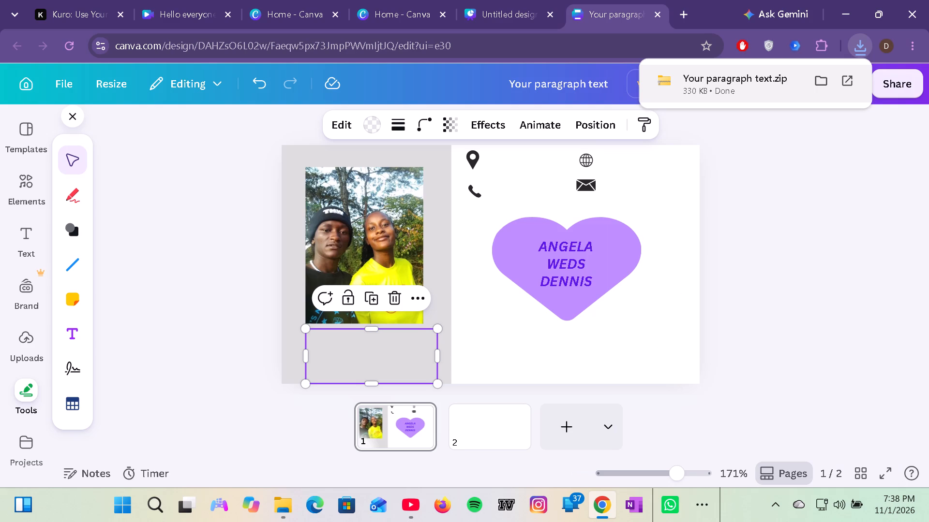
Open the downloaded archive "Your paragraph text.zip" and view PNG image 1 in the photo viewer to check the exported card.
double_click(668, 87)
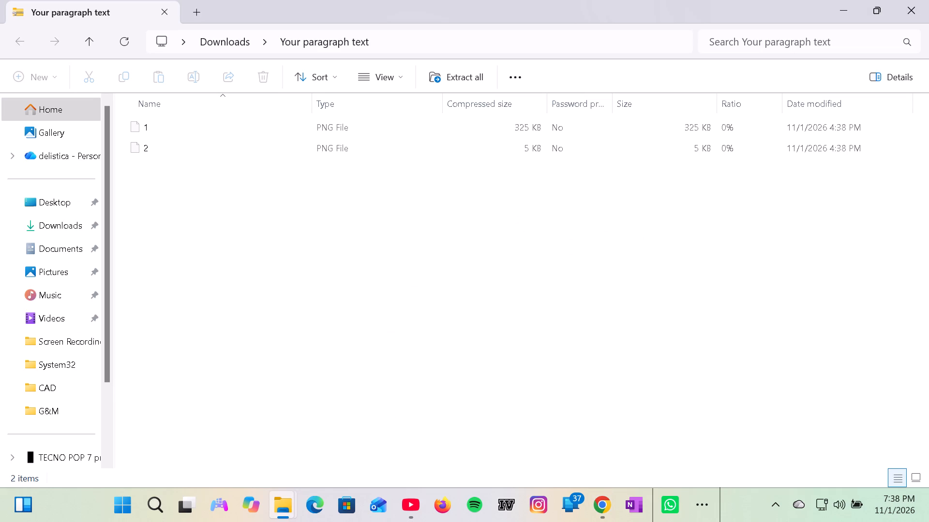
double_click(482, 126)
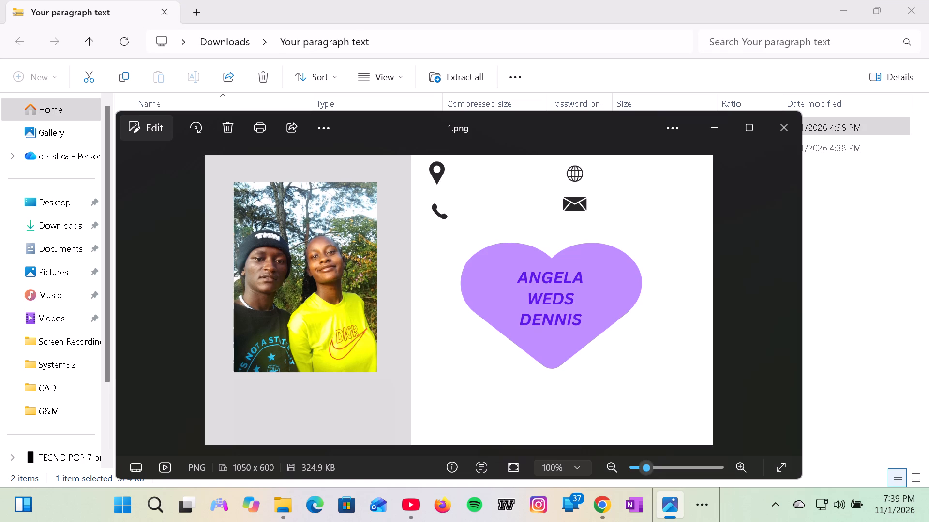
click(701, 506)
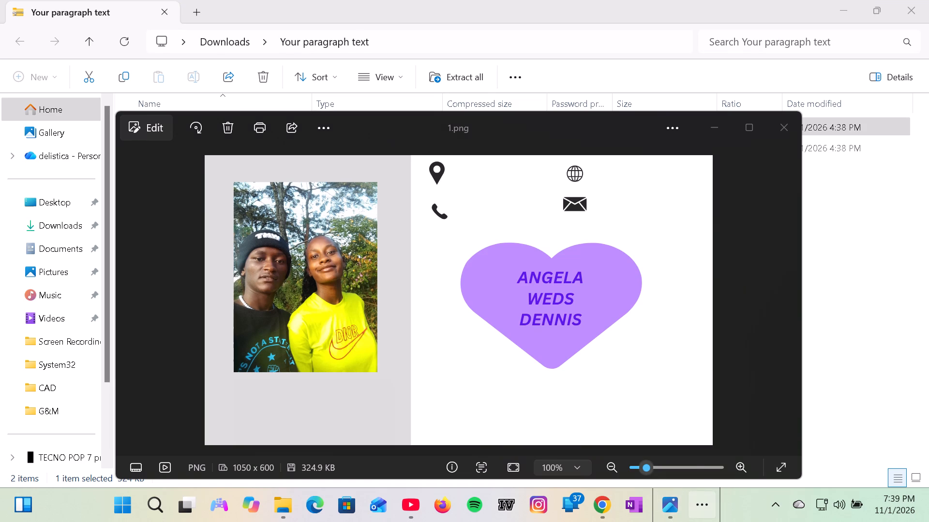